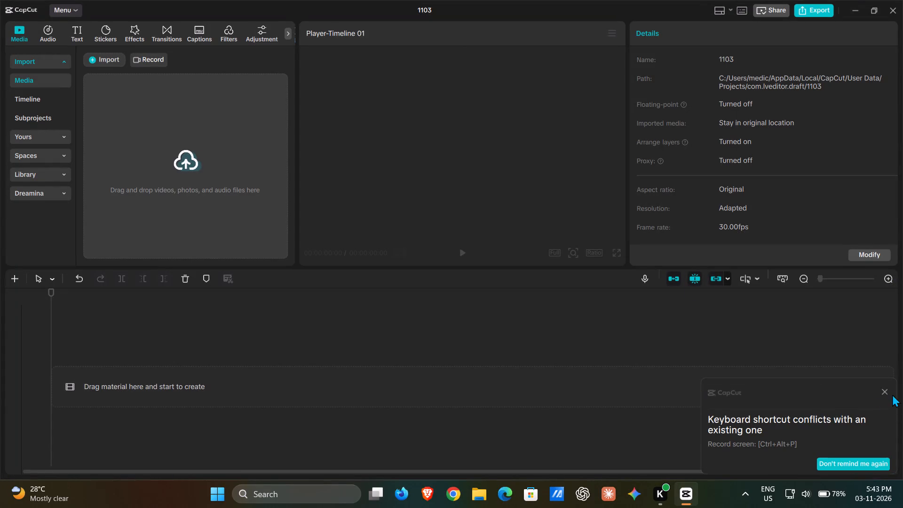
Dismiss the notification about the conflicting screen recording shortcut.
left_click(881, 394)
left_click(885, 392)
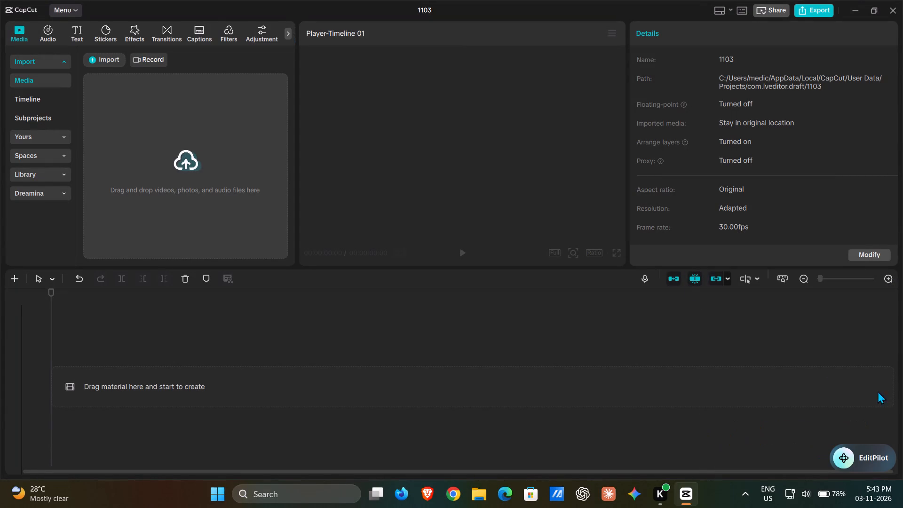
Rename the project as Reel-2.
left_click(427, 7)
type("Ree")
type("l-2")
Import all files from the device's Exp-Reels > Reel-2 > assets folder into the project media.
left_click(196, 140)
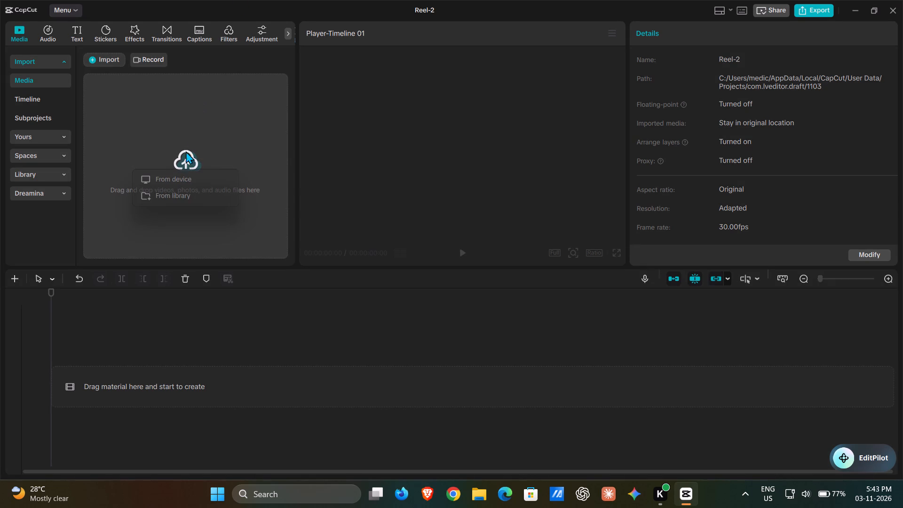
left_click(186, 170)
left_click(185, 175)
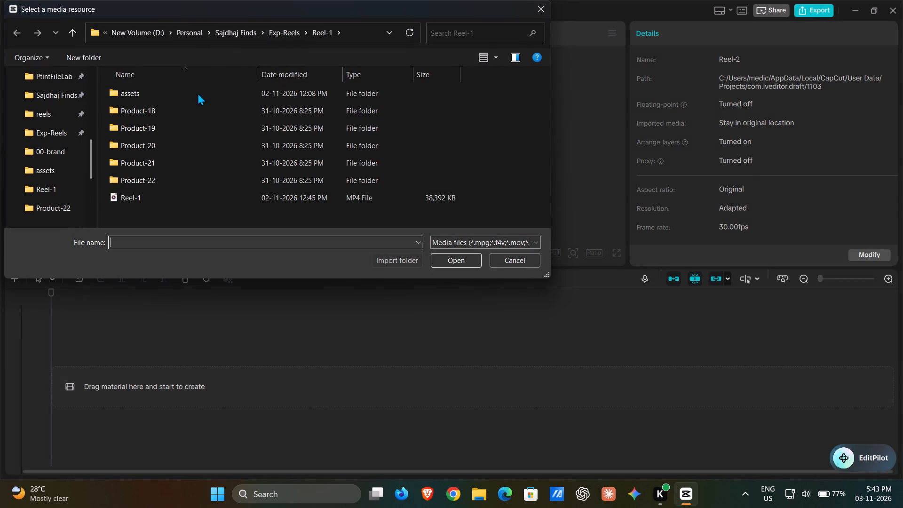
left_click(288, 36)
double_click(166, 130)
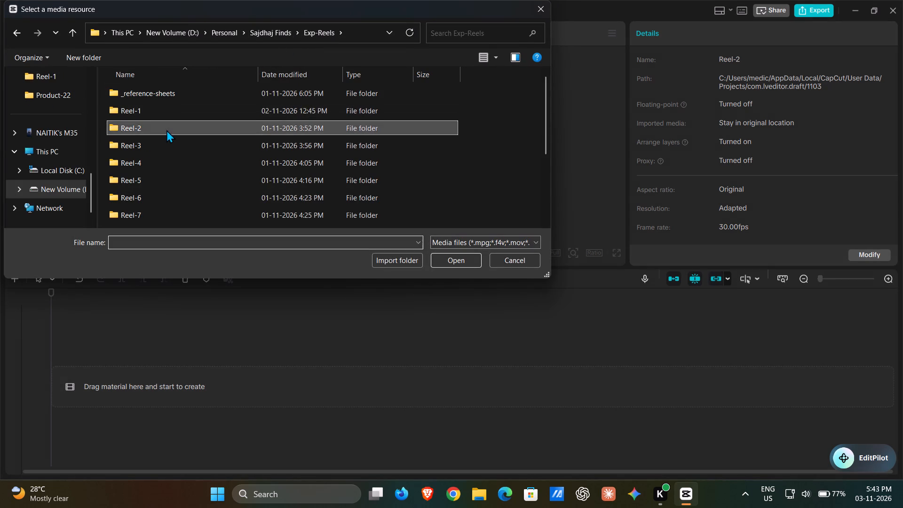
double_click(174, 98)
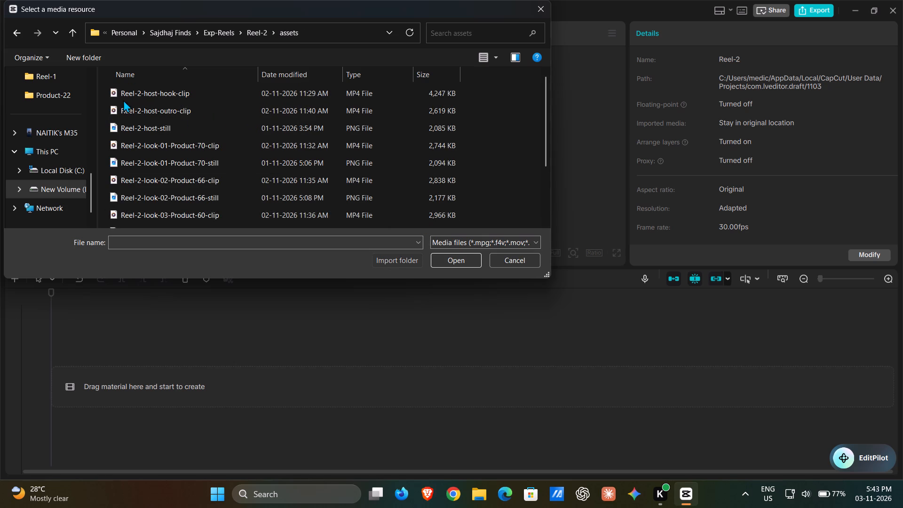
left_click(100, 98)
key("ctrl+a")
left_click(444, 258)
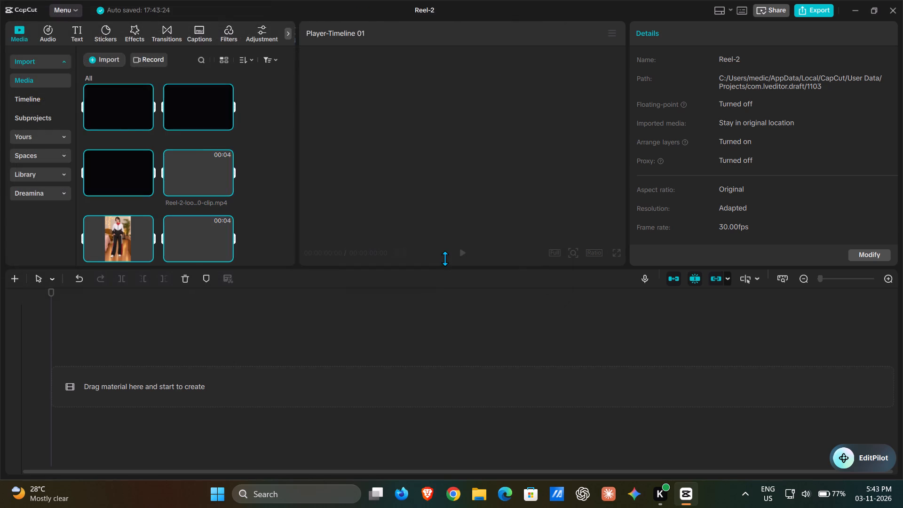
Place all the imported Reel-2 media together on the empty timeline, starting at 00:00.
scroll(159, 158, "down", 9)
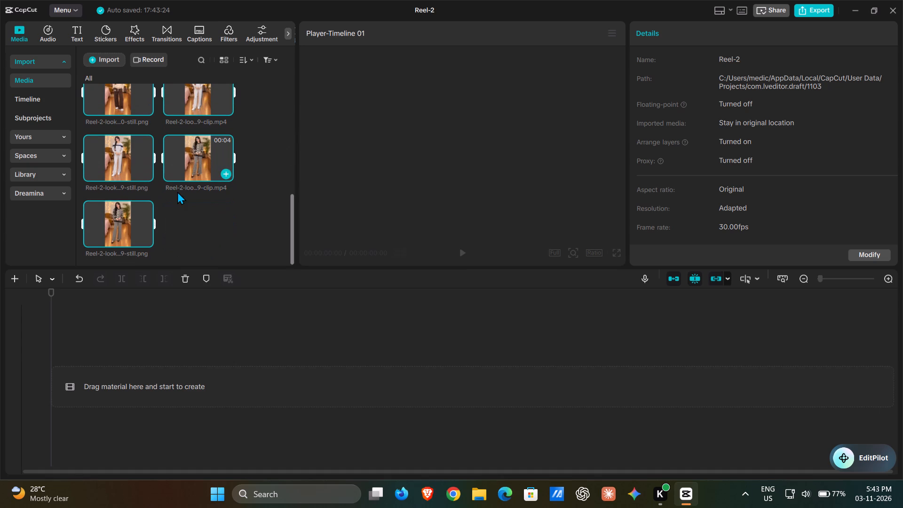
scroll(177, 191, "down", 1)
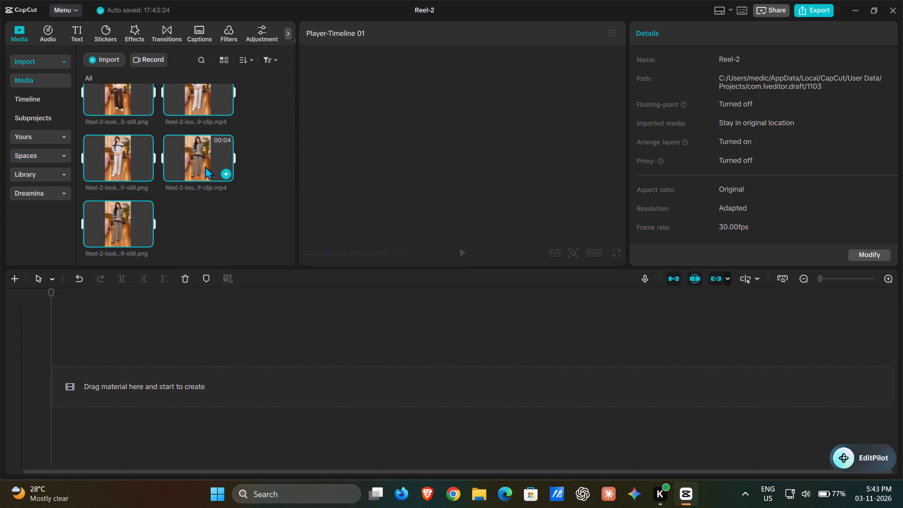
scroll(205, 166, "up", 3)
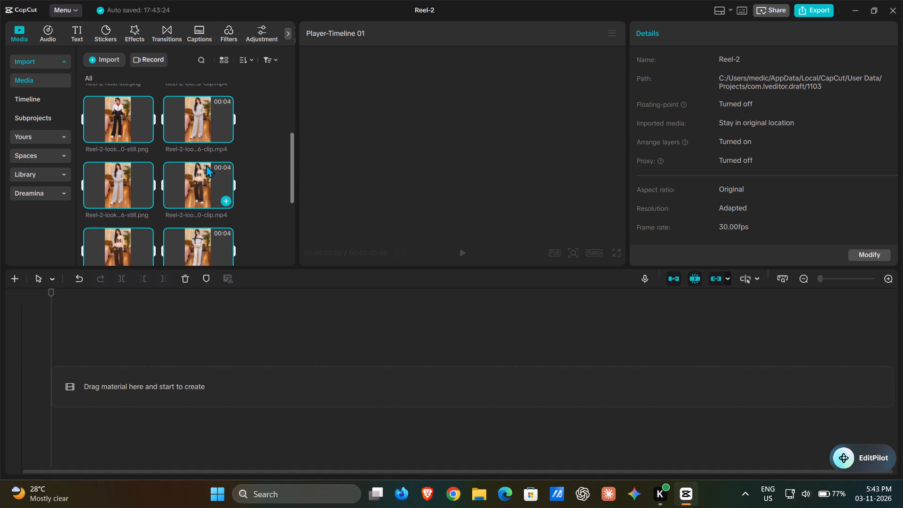
scroll(207, 164, "up", 2)
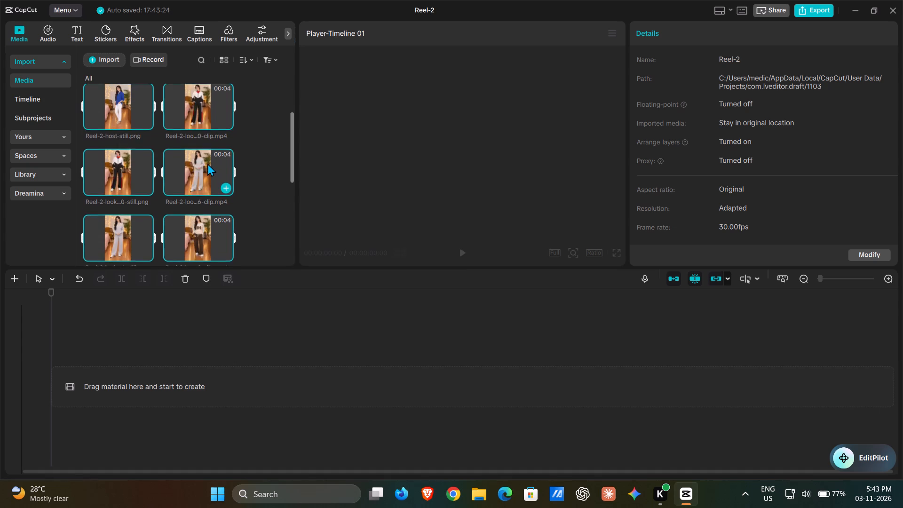
scroll(207, 163, "up", 2)
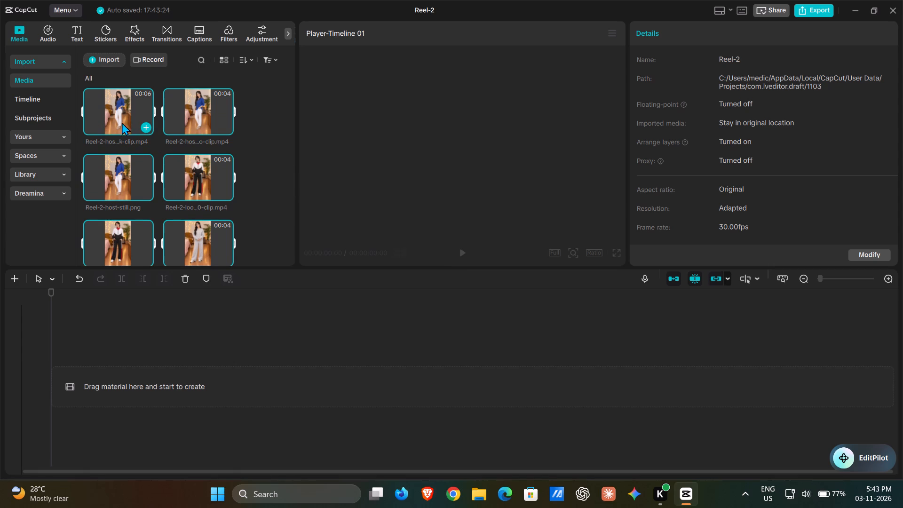
left_click_drag(134, 93, 108, 373)
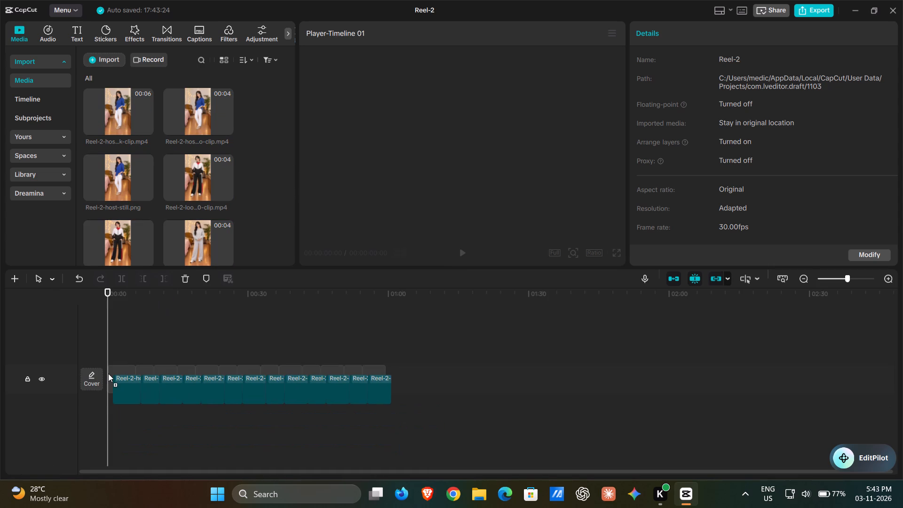
Delete everything on the timeline except the first clip, Reel-2-host-hook-clip.mp4.
left_click_drag(401, 338, 177, 421)
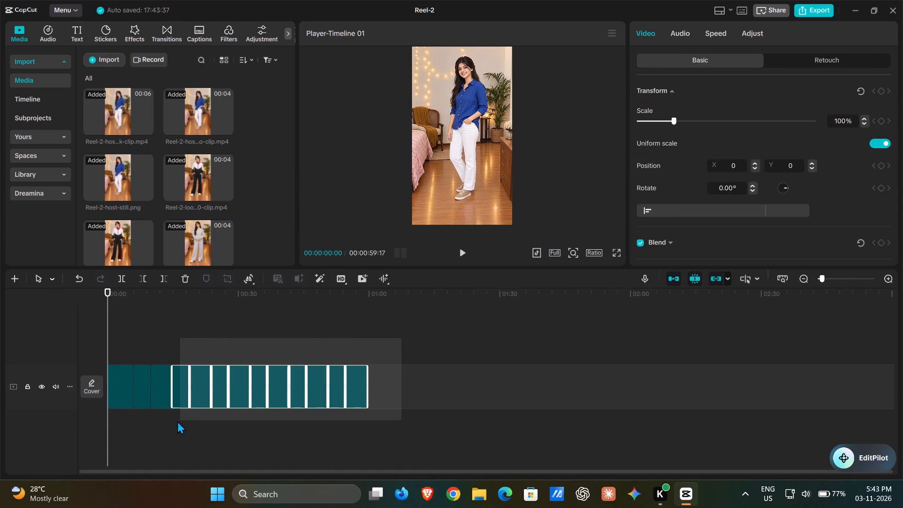
left_click_drag(177, 421, 148, 428)
key("BackSpace")
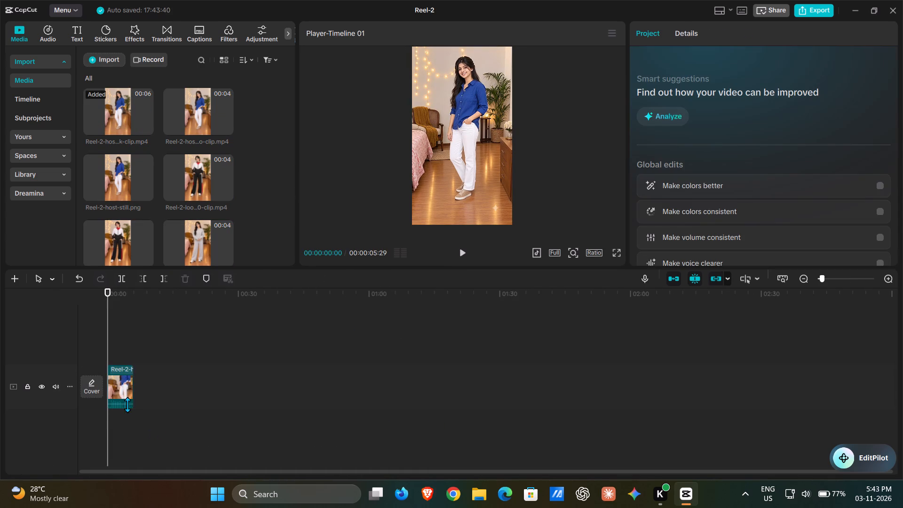
Play the host hook clip to find the cut point, split it at 00:00:05:10 and delete the end section.
scroll(246, 379, "up", 4, "ctrl")
scroll(163, 349, "up", 3, "ctrl")
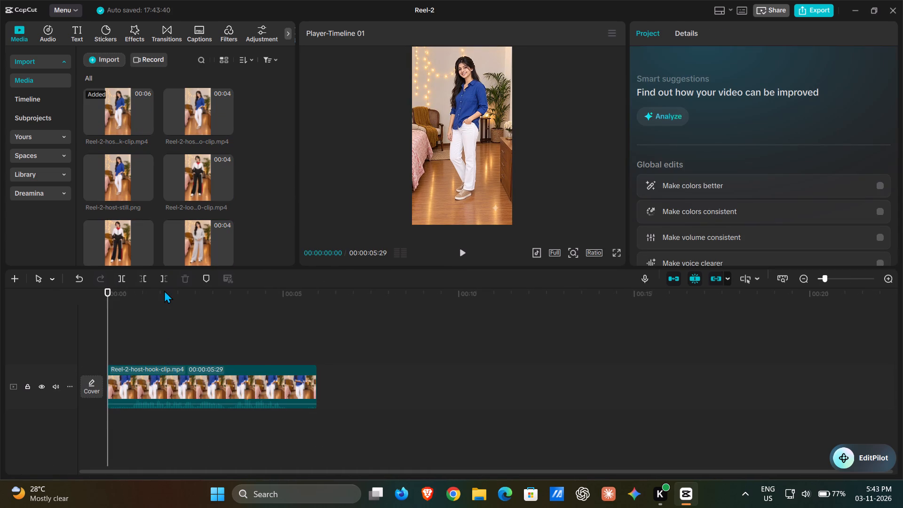
left_click(457, 251)
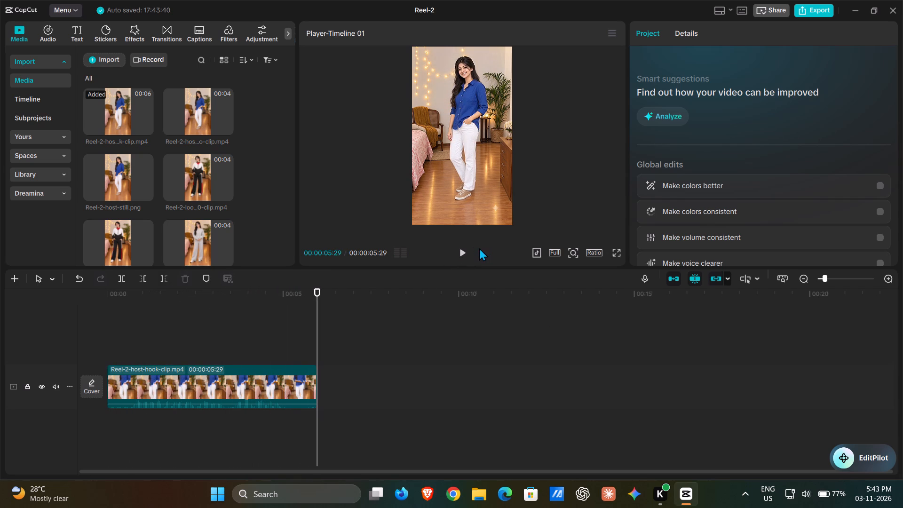
left_click(468, 247)
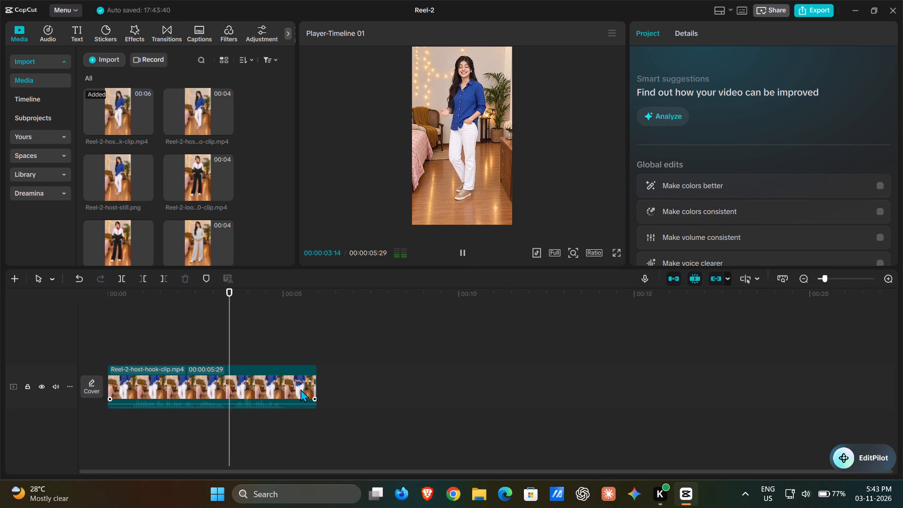
key("space")
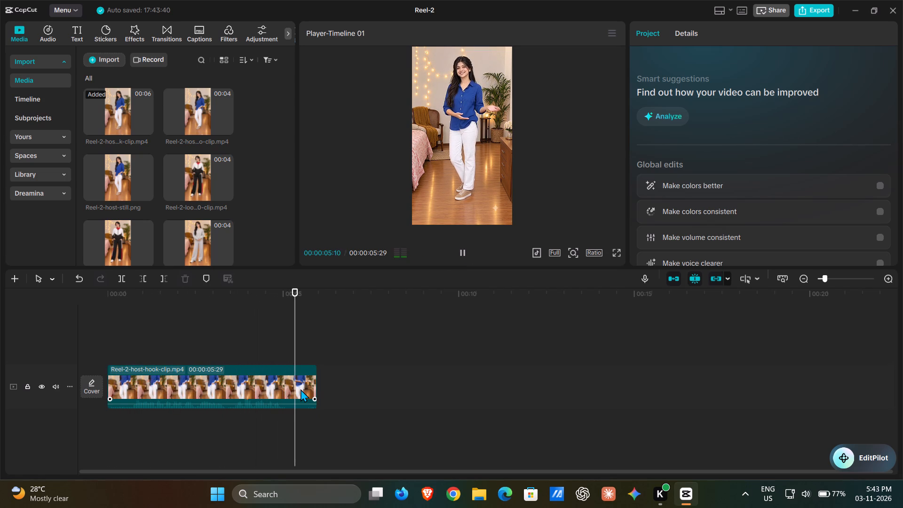
key("ctrl+c")
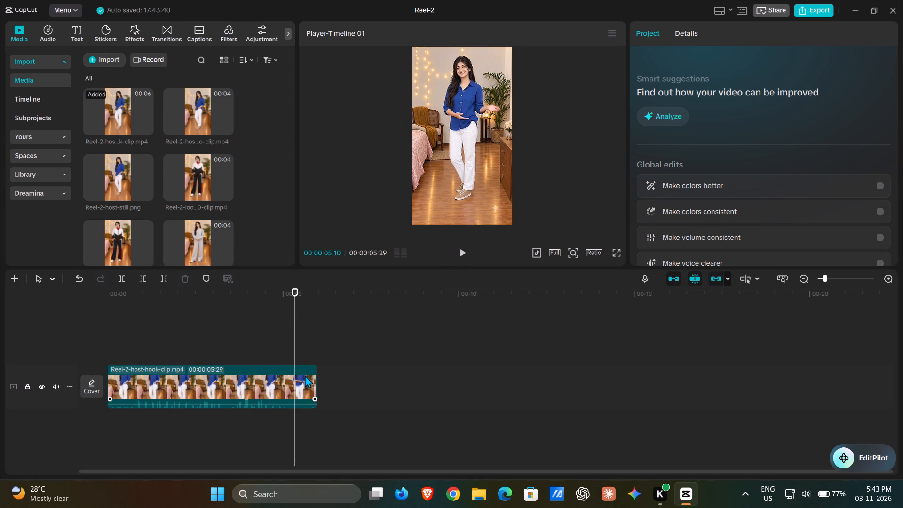
left_click(305, 375)
key("ctrl+c")
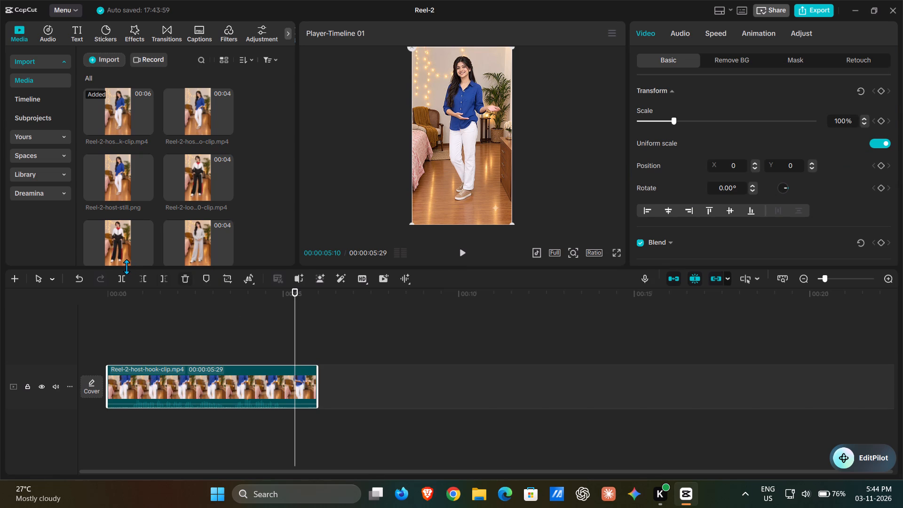
key("ctrl+b")
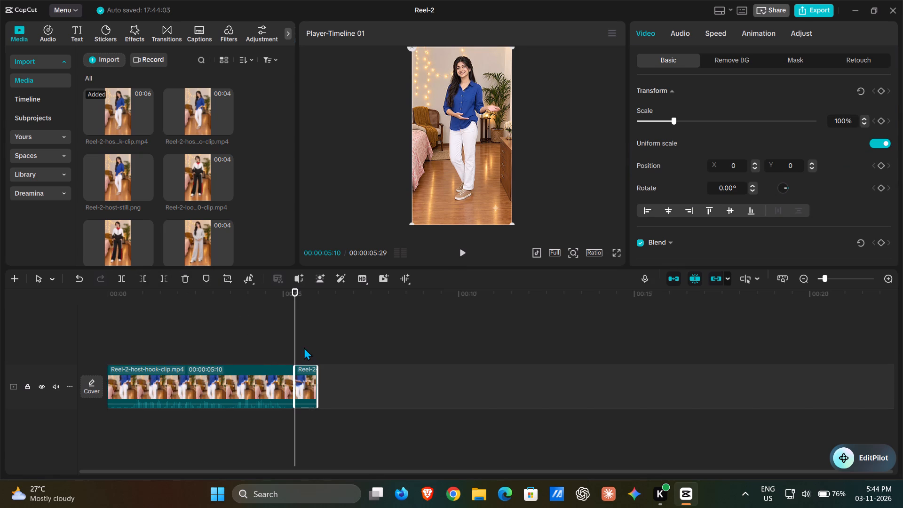
key("BackSpace")
Open the standard speed settings of the host hook clip.
left_click_drag(286, 294, 5, 375)
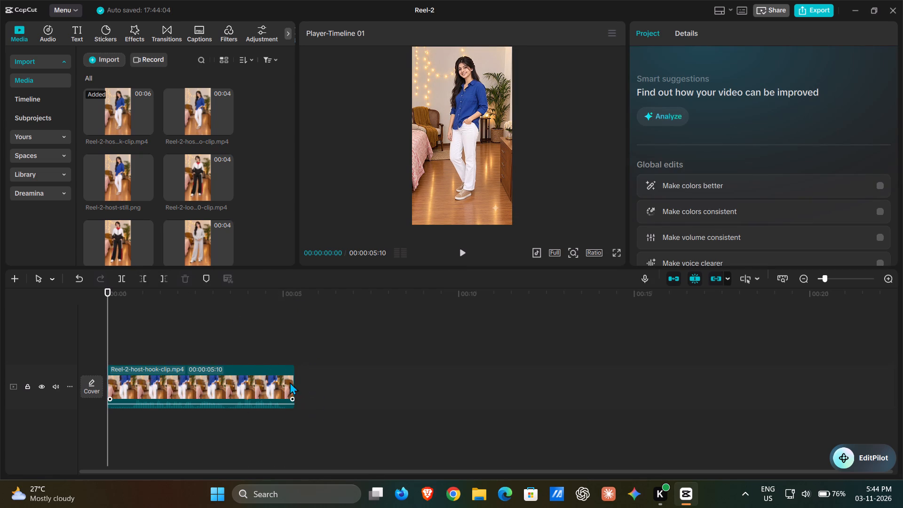
left_click(260, 381)
left_click(713, 32)
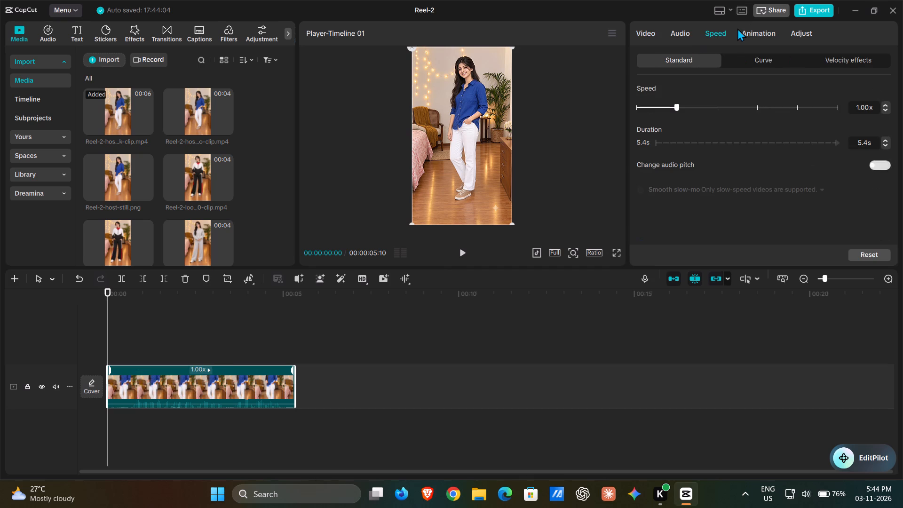
left_click(857, 109)
Split the host hook clip at 00:00:00:11 and delete the short section before the cut.
key("space")
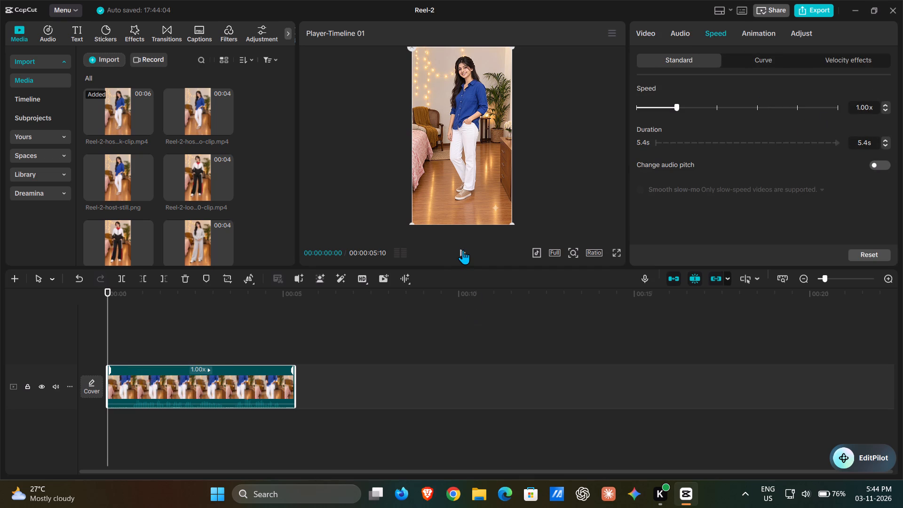
left_click(463, 250)
key("space")
left_click_drag(133, 294, 125, 293)
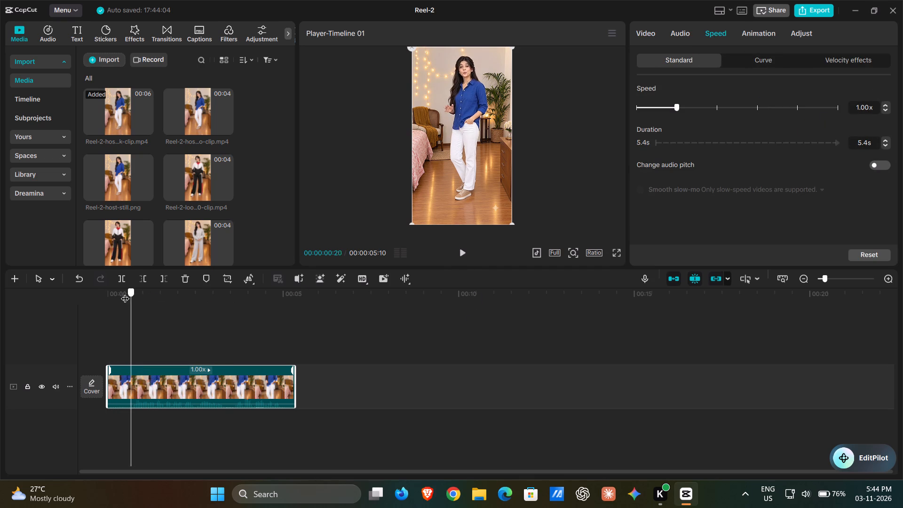
left_click_drag(125, 293, 120, 292)
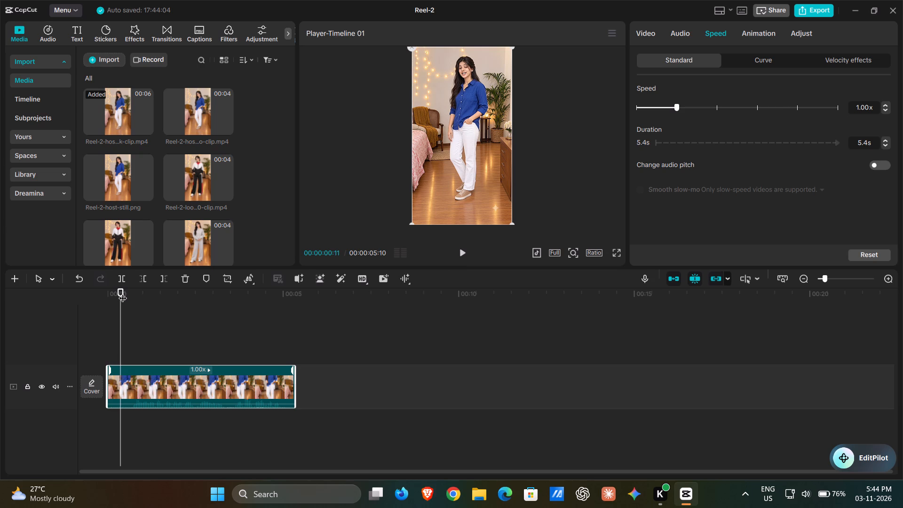
key("ctrl+b")
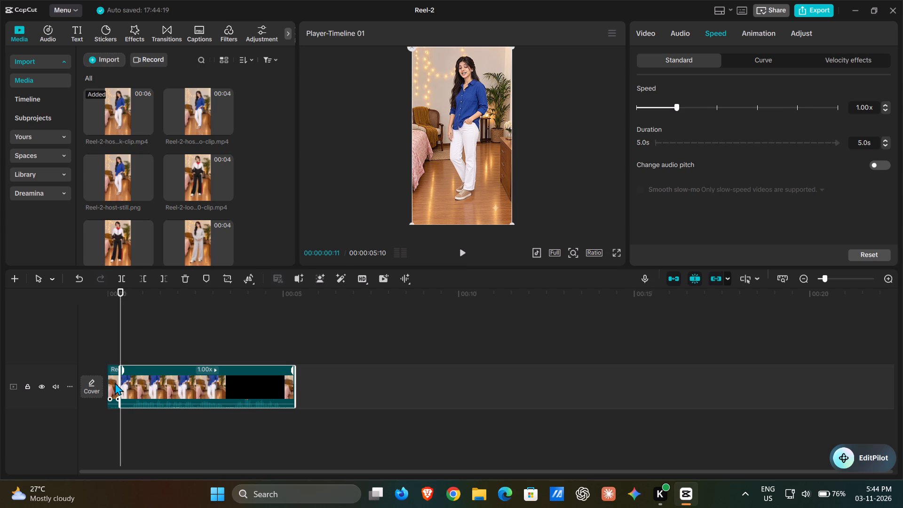
left_click(114, 382)
key("BackSpace")
Play back the beginning of the trimmed host hook clip from the start to check the cut.
left_click_drag(115, 297, 108, 301)
key("space")
key("space")
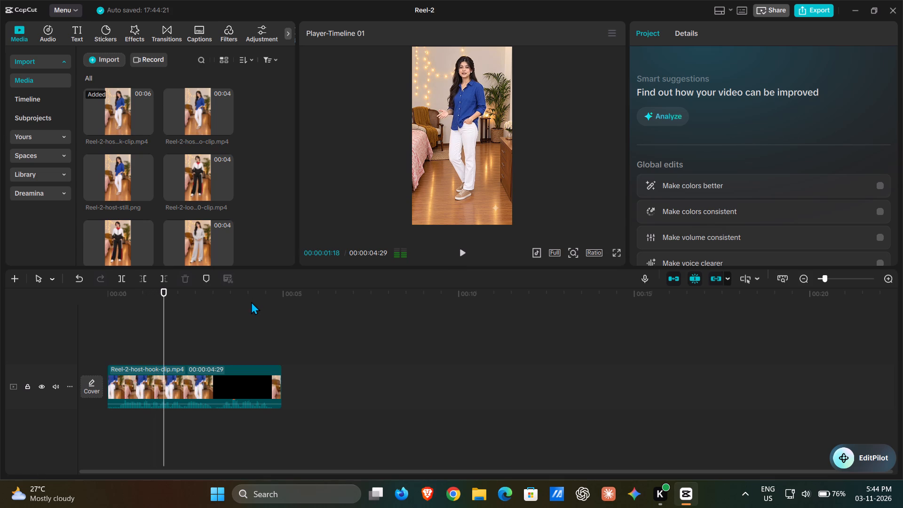
left_click_drag(161, 298, 0, 333)
key("space")
key("space")
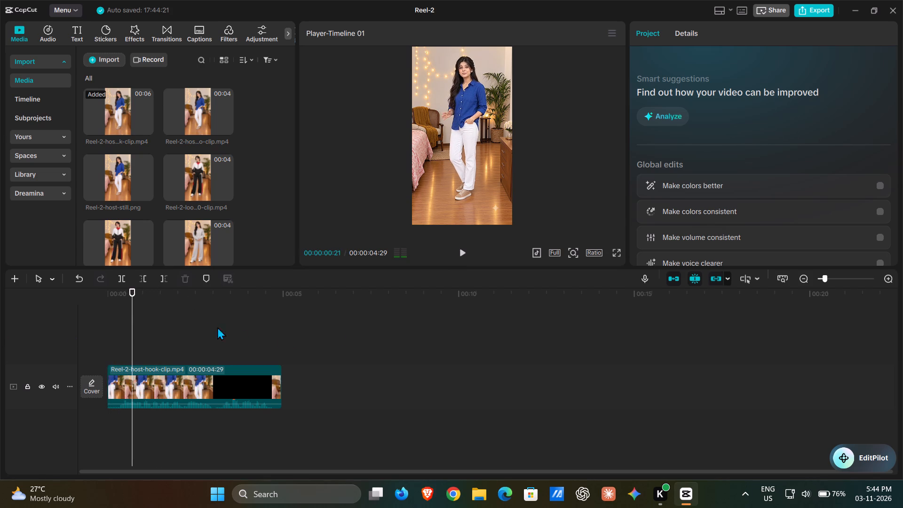
Raise the host hook clip's audio volume and play the clip from the start to check the sound.
left_click(114, 404)
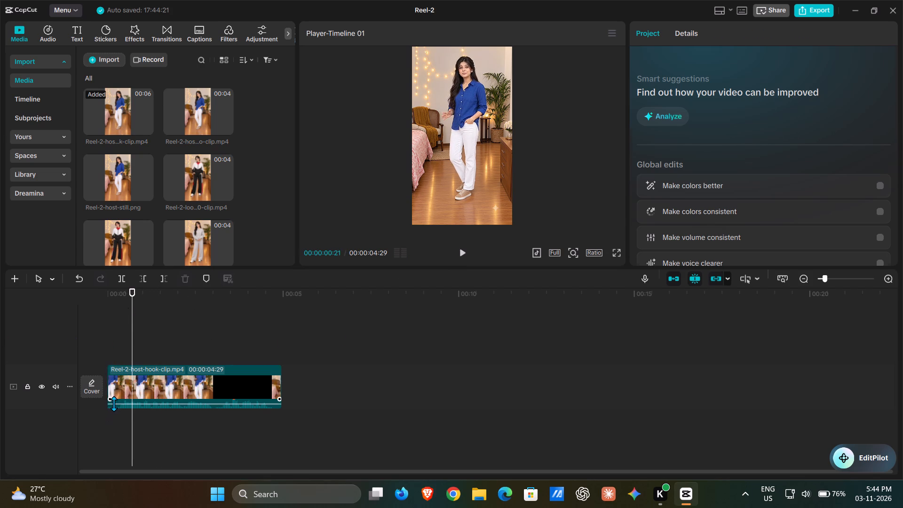
left_click_drag(130, 324, 17, 325)
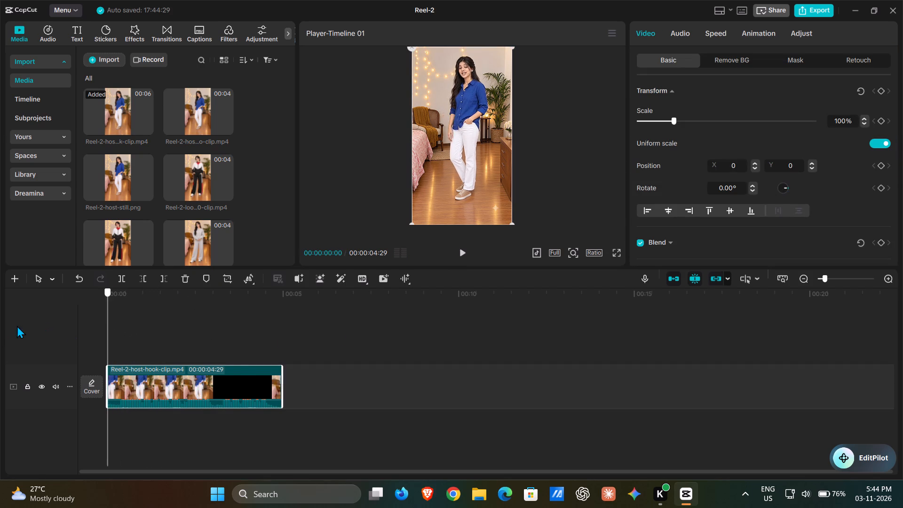
left_click_drag(17, 325, 11, 325)
key("space")
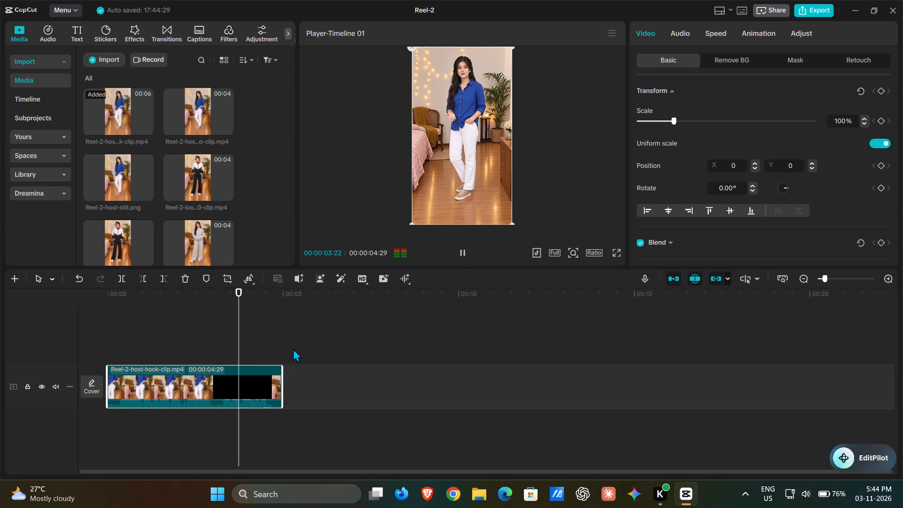
Split the host hook clip at 00:00:04:21 and delete the short section after the cut.
key("space")
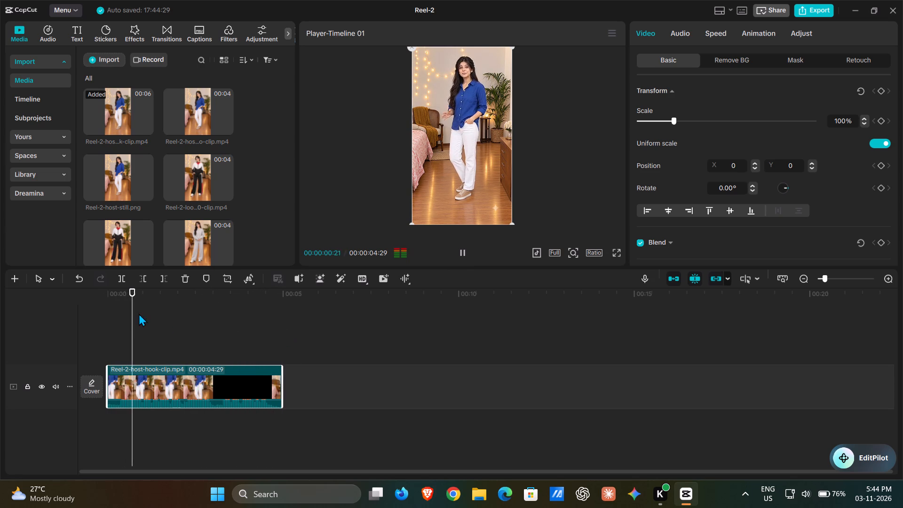
left_click_drag(138, 303, 265, 322)
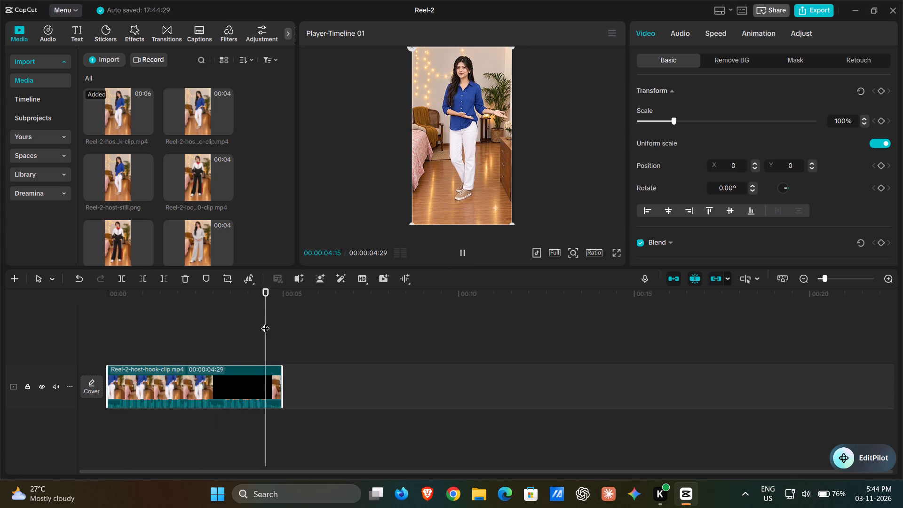
key("space")
key("space")
left_click(276, 312)
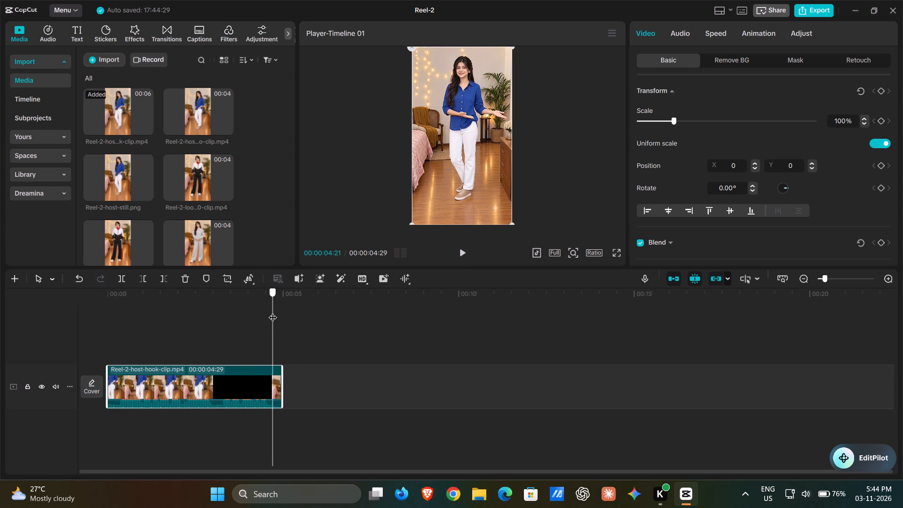
key("ctrl+b")
key("BackSpace")
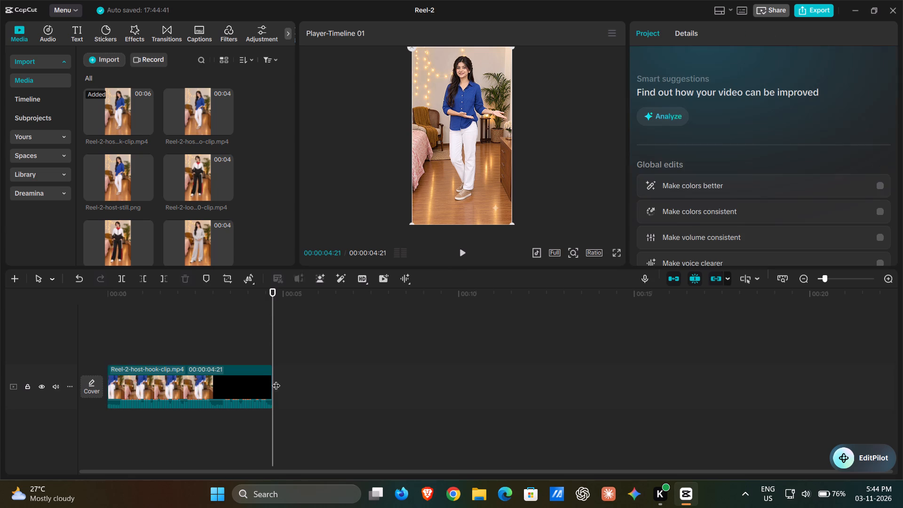
Play the trimmed host hook clip from the start to its end to check both cuts.
left_click_drag(276, 322, 11, 362)
key("space")
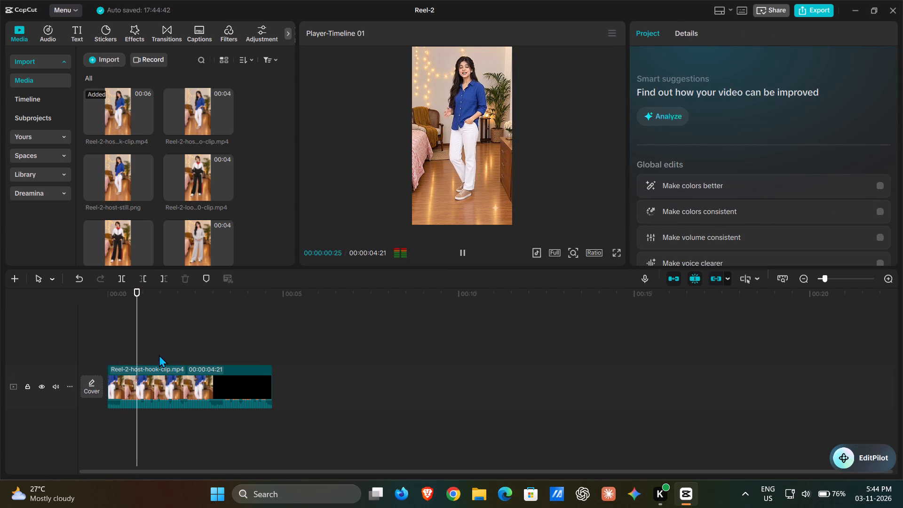
key("space")
key("space")
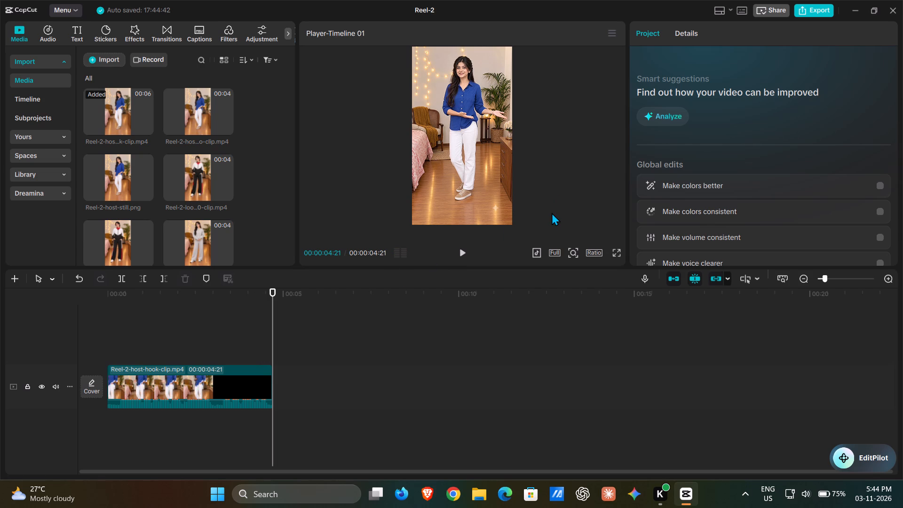
Set the standard speed of the host hook clip to 2.00x.
left_click(229, 379)
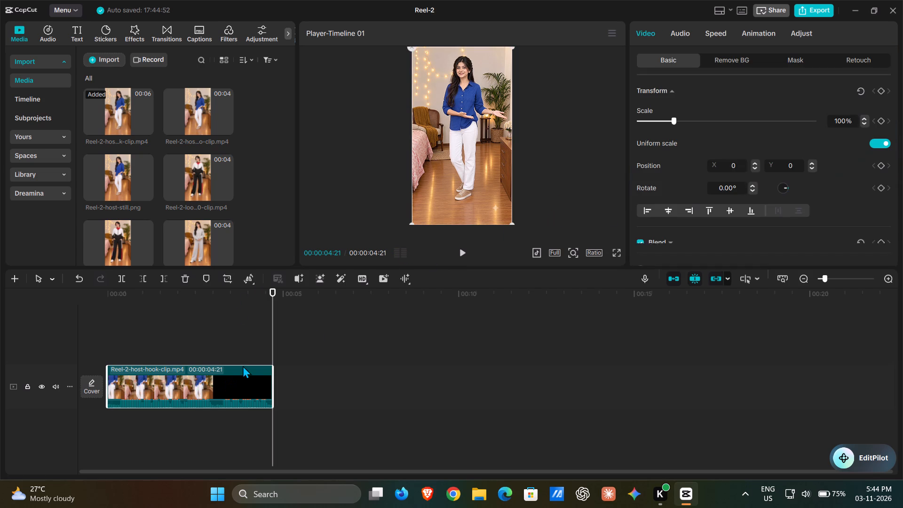
left_click(720, 38)
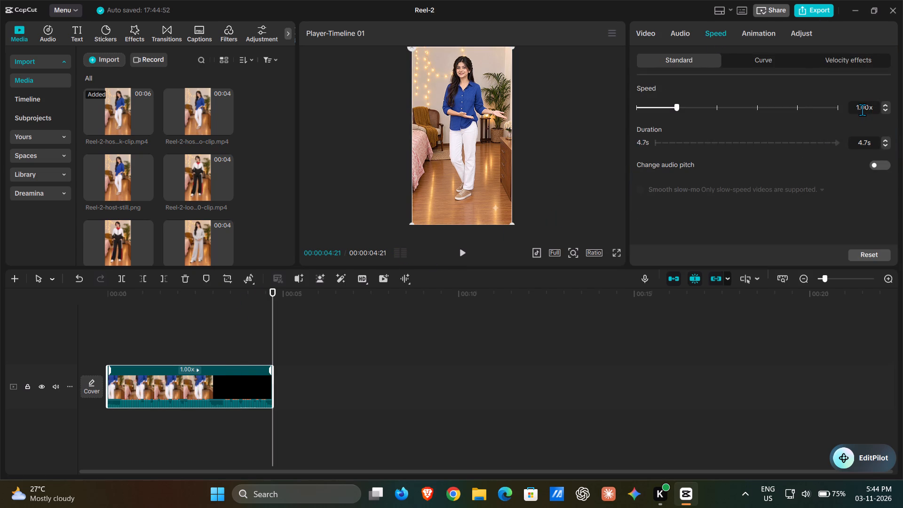
left_click(862, 110)
key("Left")
key("BackSpace")
key("2")
key("Return")
left_click(858, 106)
key("BackSpace")
key("2")
key("BackSpace")
key("BackSpace")
key("BackSpace")
key("BackSpace")
key("2")
key("Return")
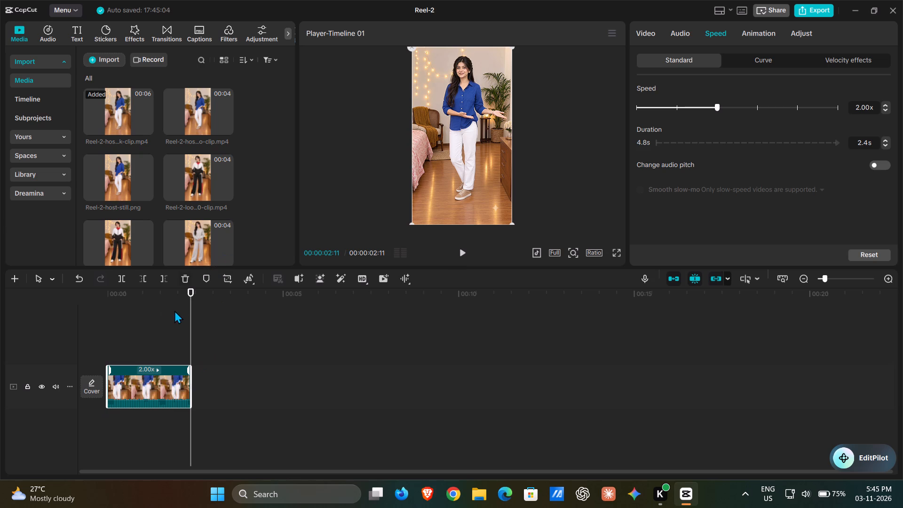
Play the sped-up host hook clip from the start to check its pace.
left_click_drag(189, 306, 1, 366)
key("space")
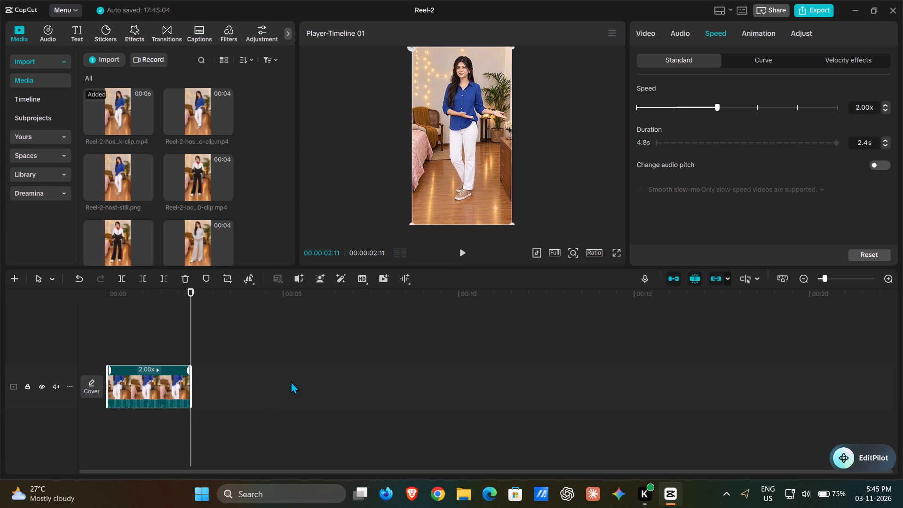
key("space")
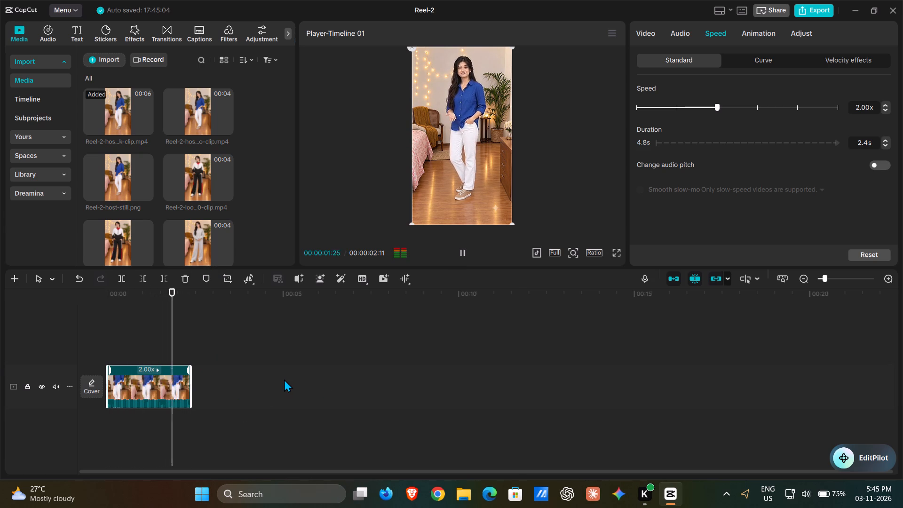
key("space")
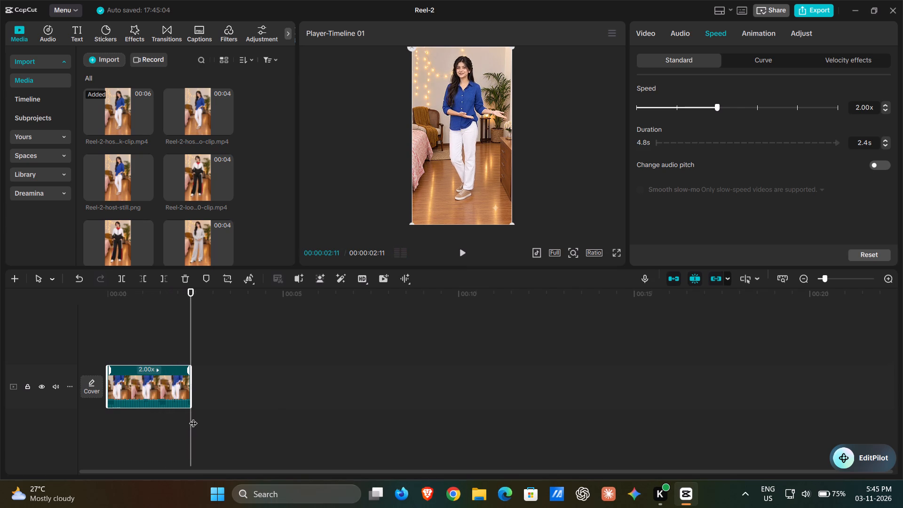
key("space")
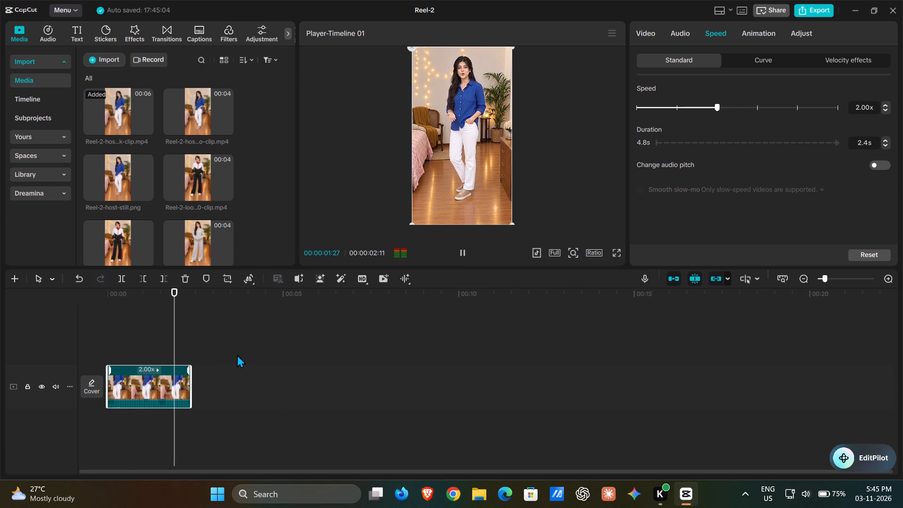
key("space")
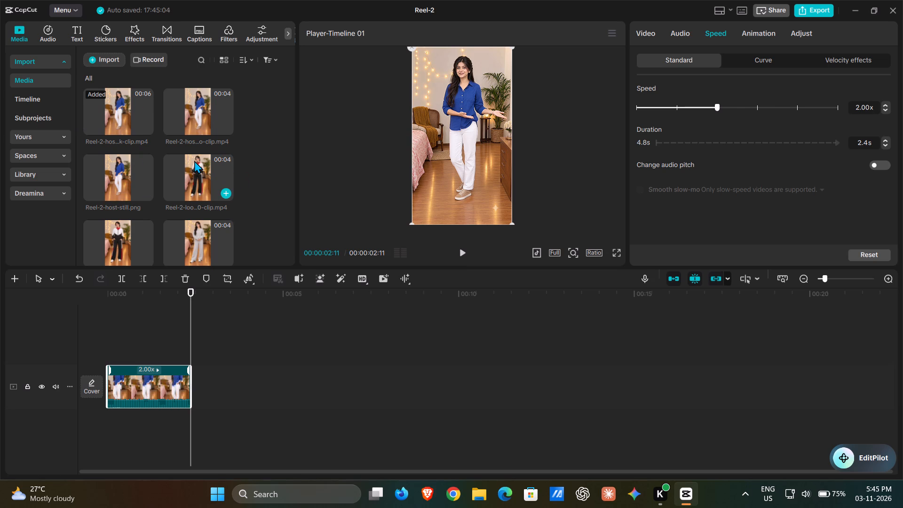
Add the Reel-2-look-01-Product-70 video clip to the main track directly after the host hook clip.
left_click_drag(194, 160, 218, 379)
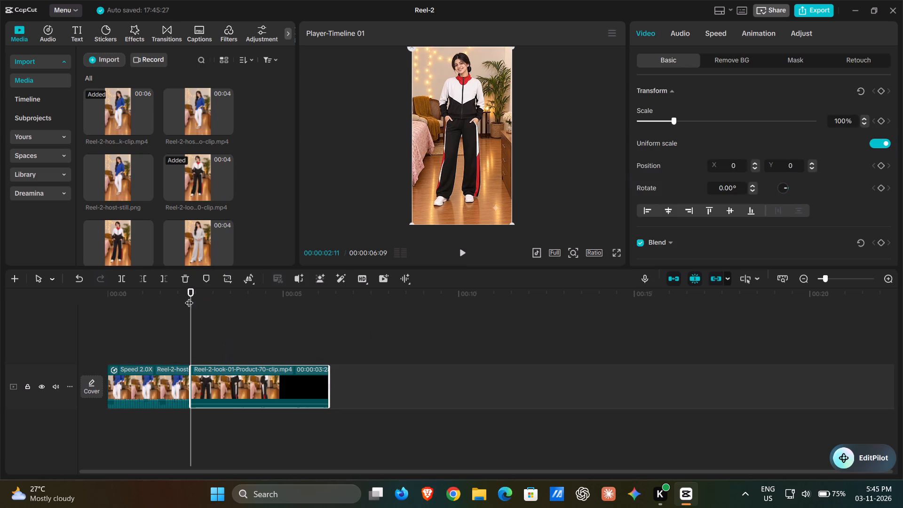
Play and scrub the timeline across the join and through the Product-70 clip to review its movement and sound.
left_click_drag(193, 301, 176, 308)
key("space")
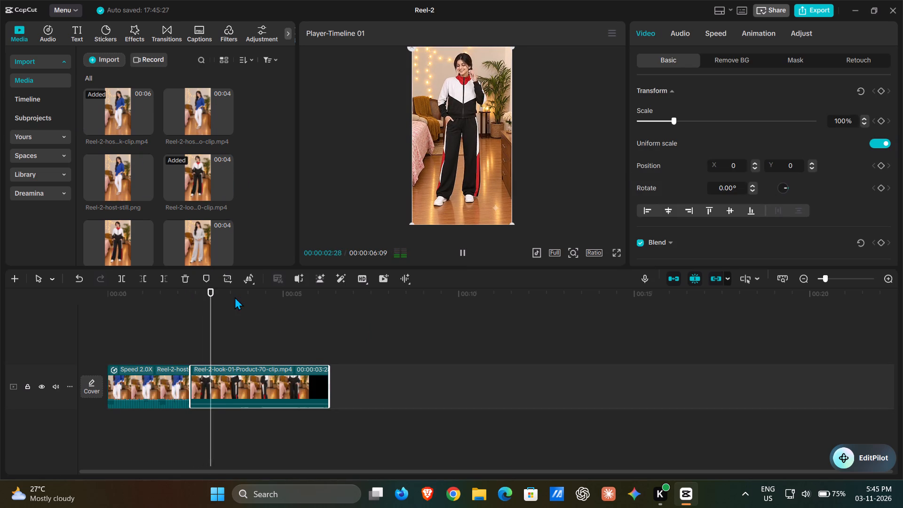
key("space")
key("space")
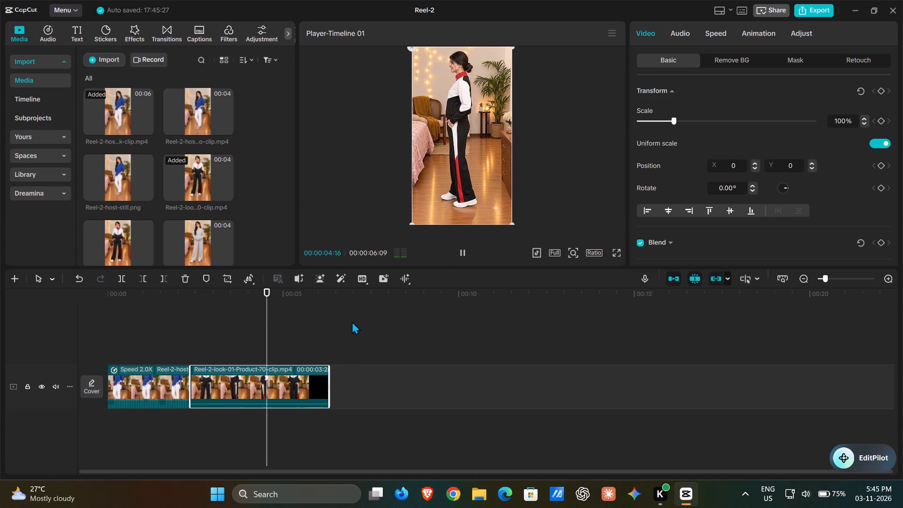
key("space")
key("space")
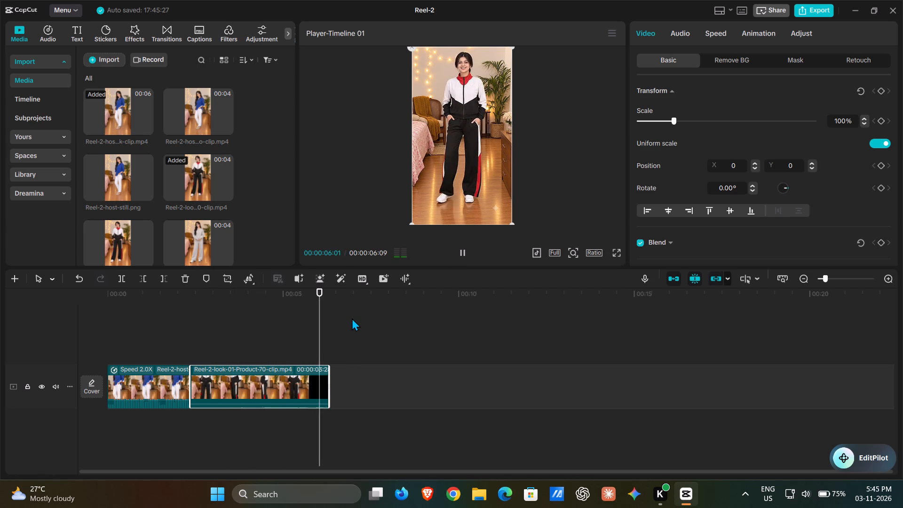
left_click_drag(328, 299, 235, 325)
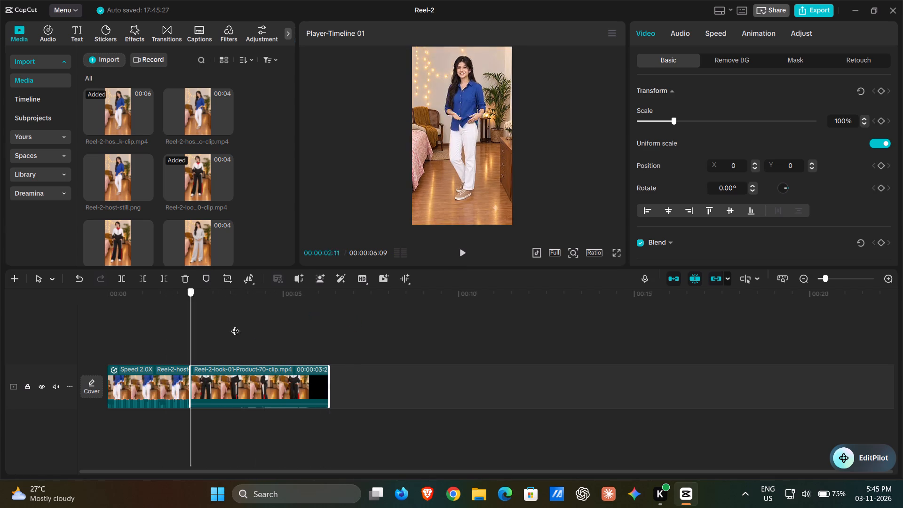
left_click_drag(235, 325, 244, 342)
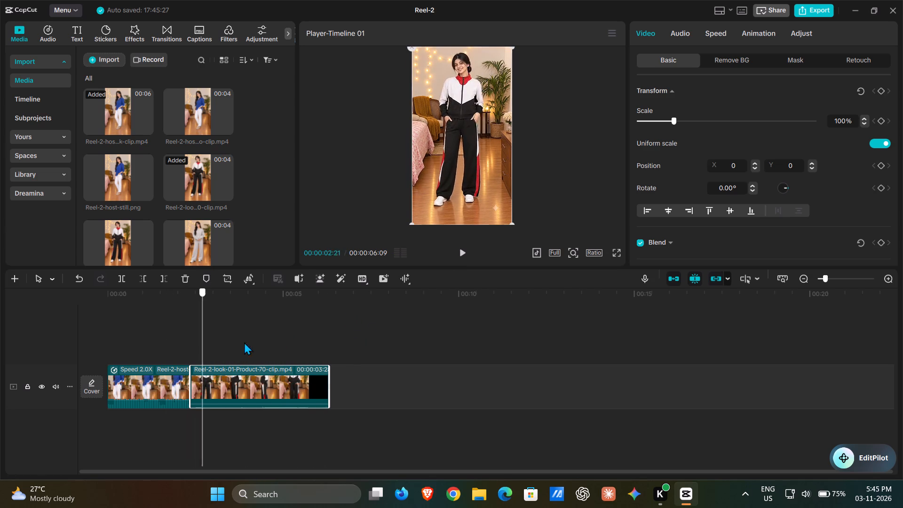
left_click_drag(244, 342, 339, 355)
Lower the audio volume of the Reel-2-look-01-Product-70 clip all the way down on the timeline.
left_click_drag(292, 403, 293, 433)
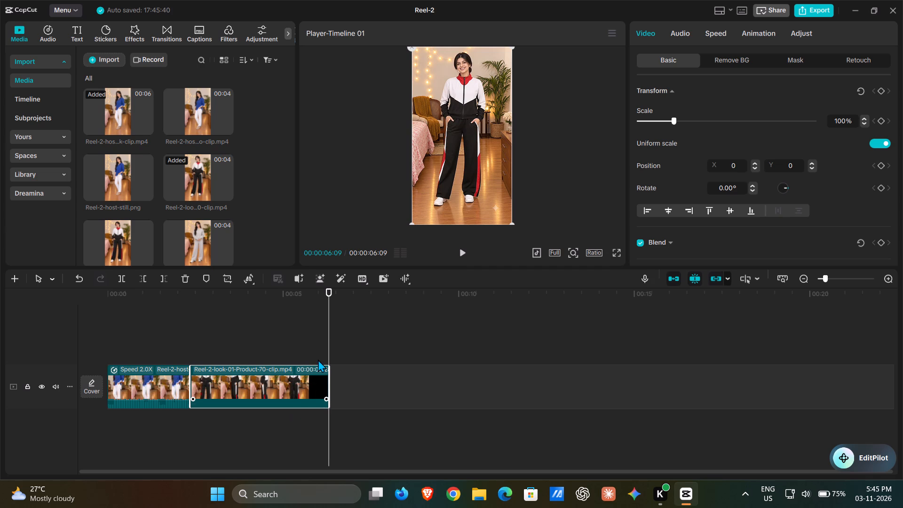
left_click_drag(330, 304, 343, 327)
left_click_drag(343, 327, 341, 332)
left_click(252, 388)
Split the Reel-2-look-01-Product-70 clip at 00:00:03:06 and delete its opening section before the cut.
left_click_drag(328, 294, 137, 316)
key("space")
key("space")
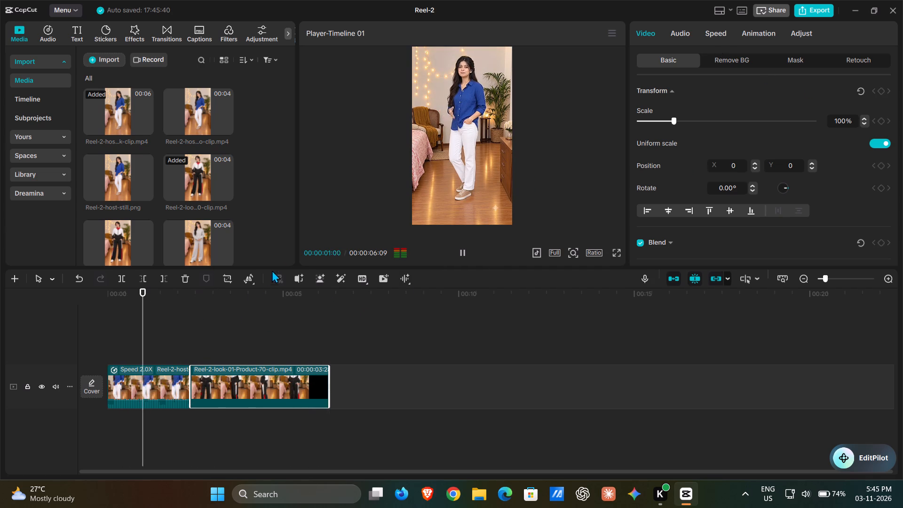
key("space")
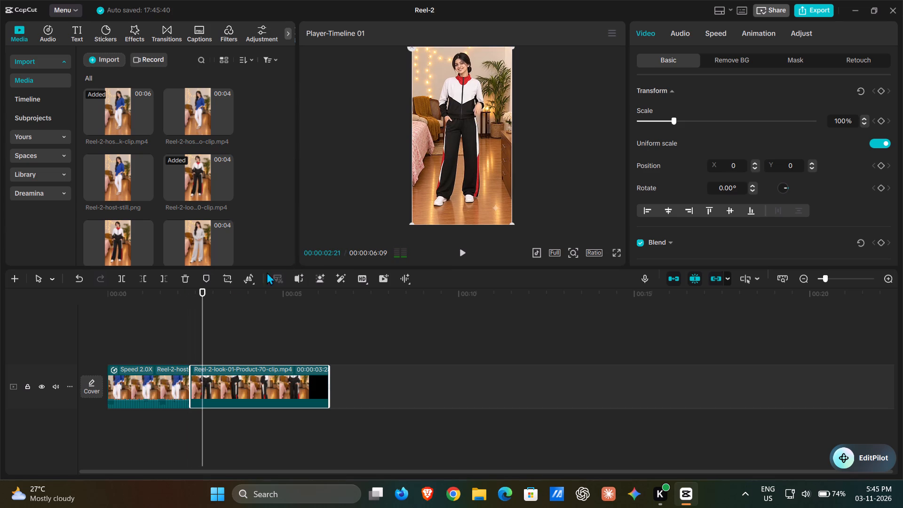
left_click_drag(202, 294, 216, 294)
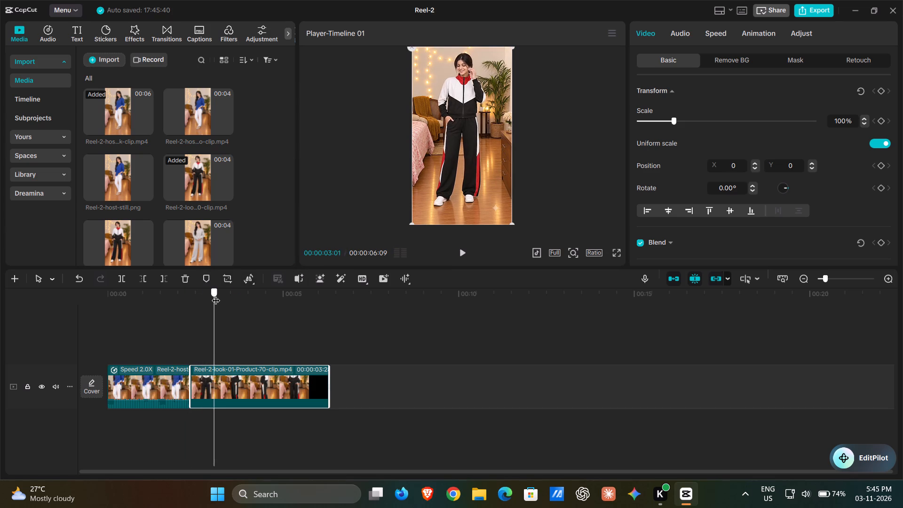
left_click_drag(216, 294, 220, 294)
key("ctrl+b")
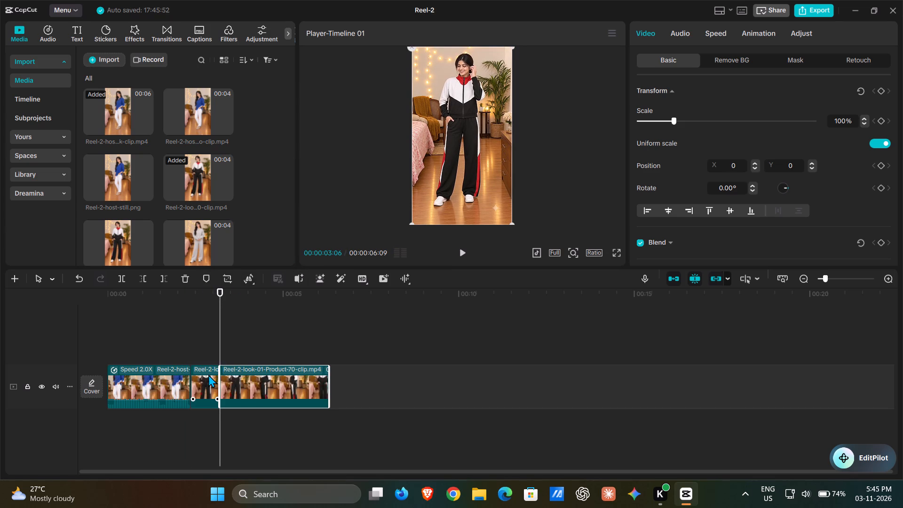
left_click(208, 374)
key("BackSpace")
Play from the end of the host hook clip through the trimmed Product-70 clip to check the join.
left_click_drag(217, 311, 198, 316)
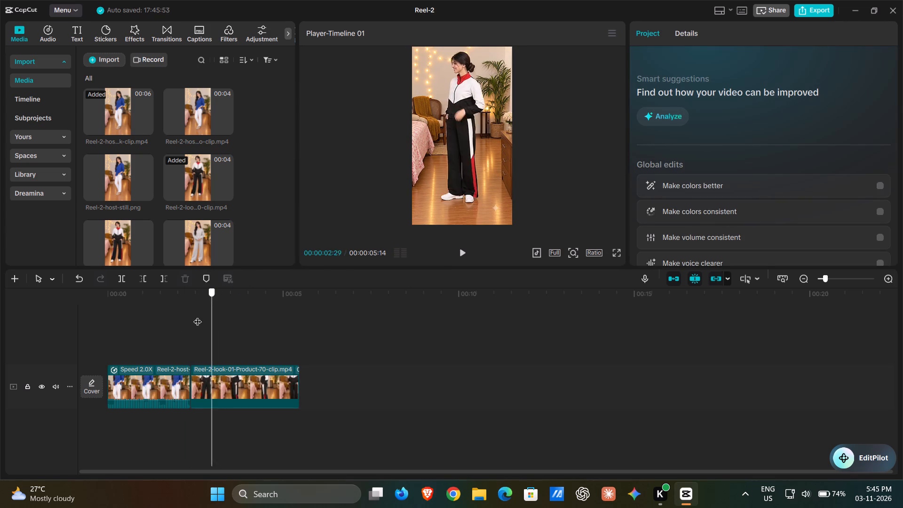
left_click_drag(198, 316, 180, 320)
key("space")
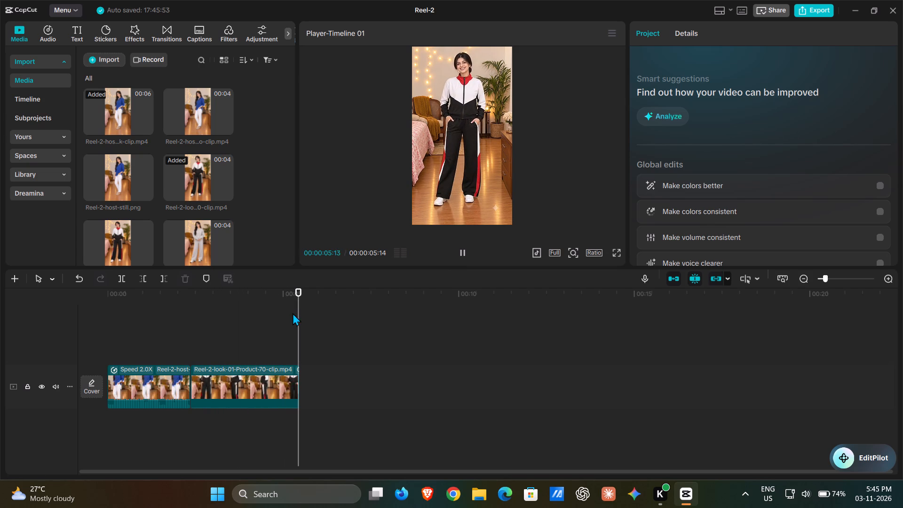
Set the playback speed of the Reel-2-look-01-Product-70 clip to 2x.
left_click(279, 373)
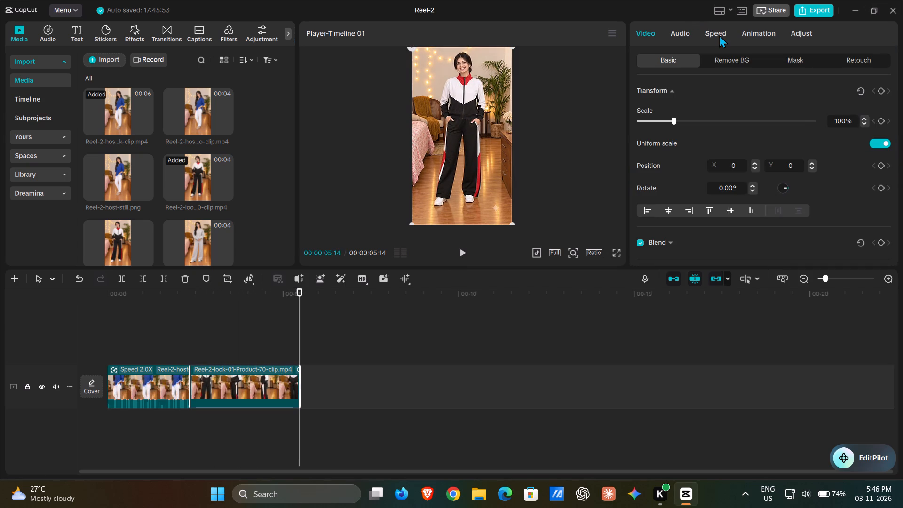
left_click(719, 35)
left_click(858, 110)
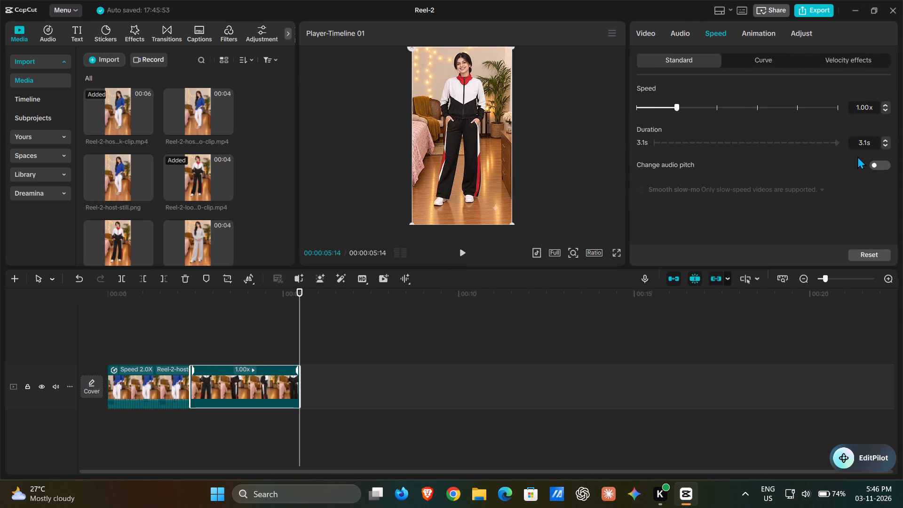
key("BackSpace")
key("2")
key("BackSpace")
key("BackSpace")
key("BackSpace")
key("BackSpace")
key("2")
key("Return")
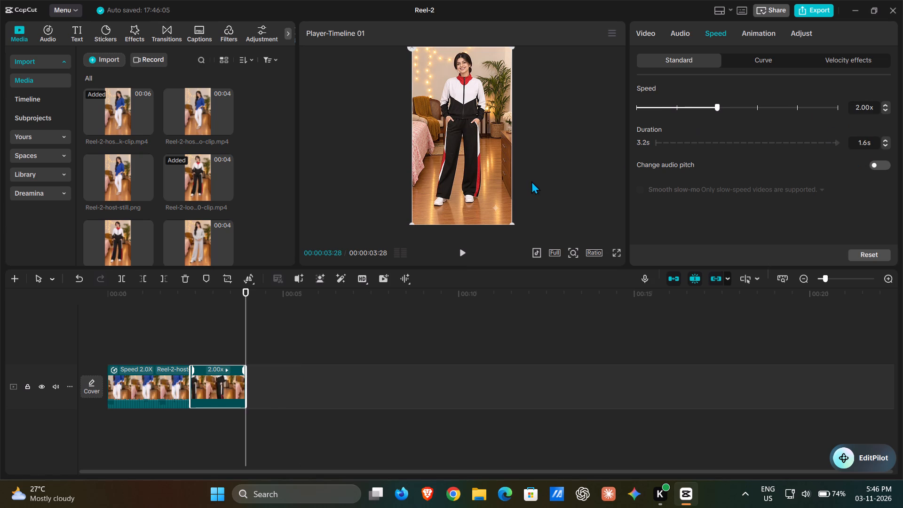
key("space")
Add the Reel-2-look-02-Product-66 clip to the timeline directly after the Product-70 clip.
scroll(178, 177, "down", 1)
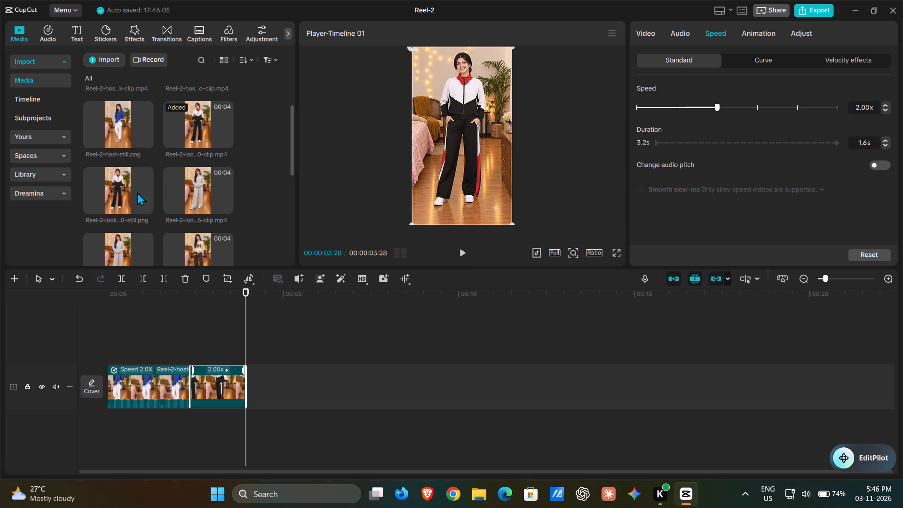
left_click_drag(189, 190, 270, 385)
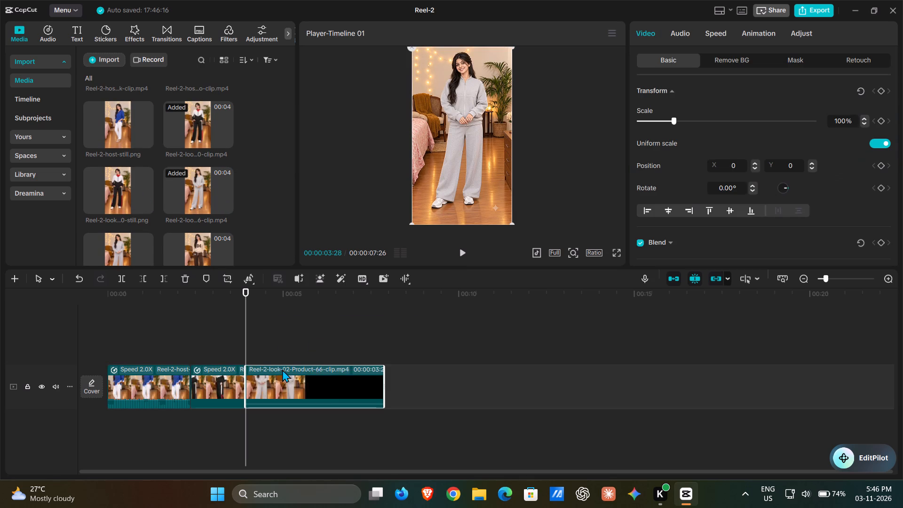
Play from the end of the Product-70 clip through the Product-66 clip to check the join and find an end point.
left_click_drag(238, 302, 244, 319)
key("space")
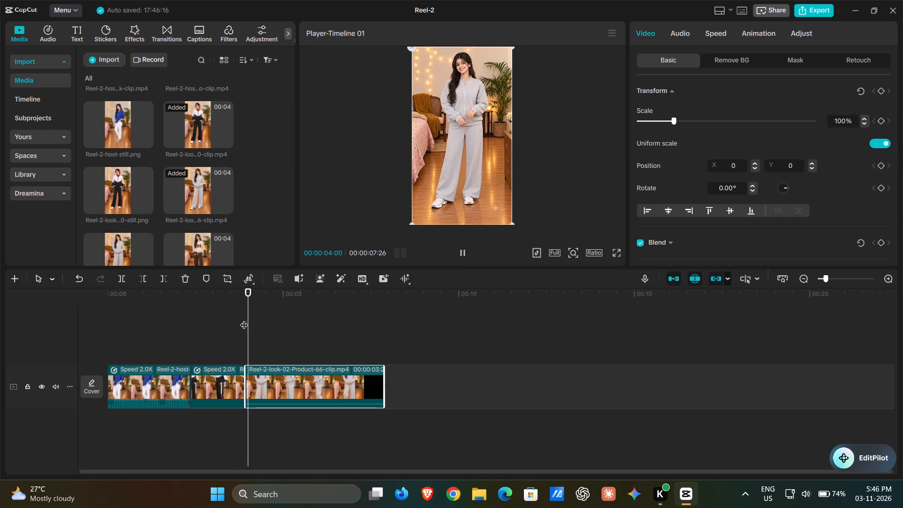
key("space")
left_click_drag(270, 298, 220, 313)
key("space")
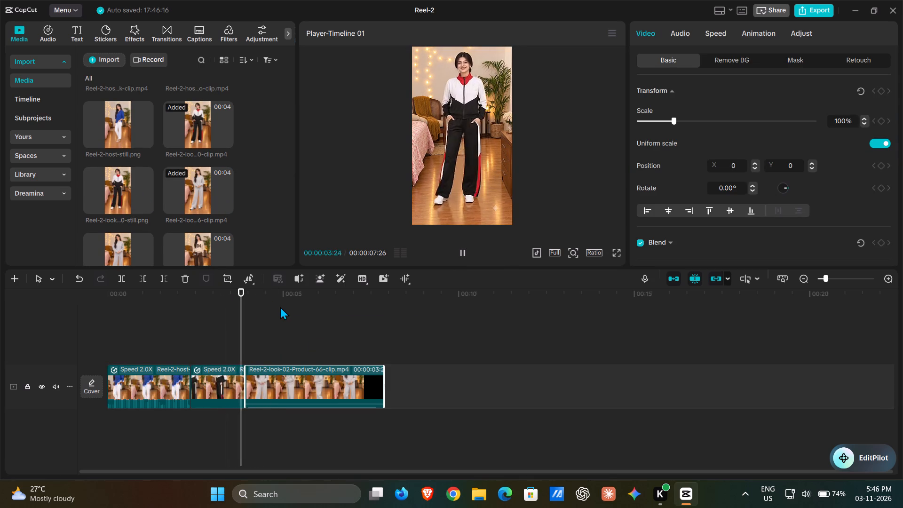
key("space")
key("space")
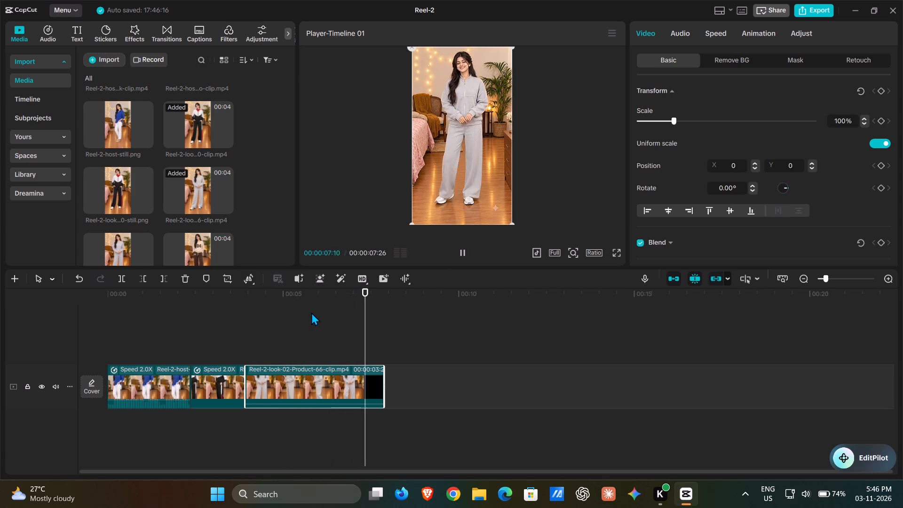
key("space")
Split the Reel-2-look-02-Product-66 clip at 00:00:07:12 and delete its closing section after the cut.
left_click_drag(377, 302, 372, 304)
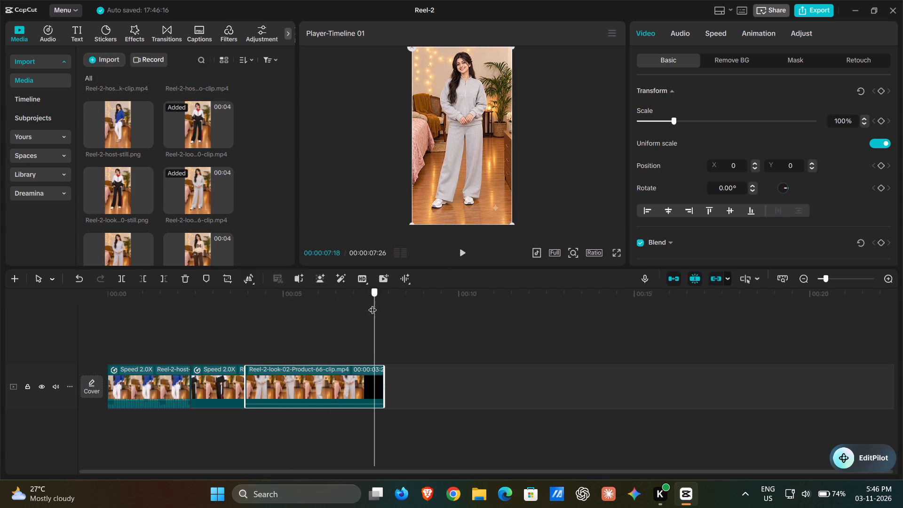
left_click_drag(372, 304, 368, 305)
key("ctrl+b")
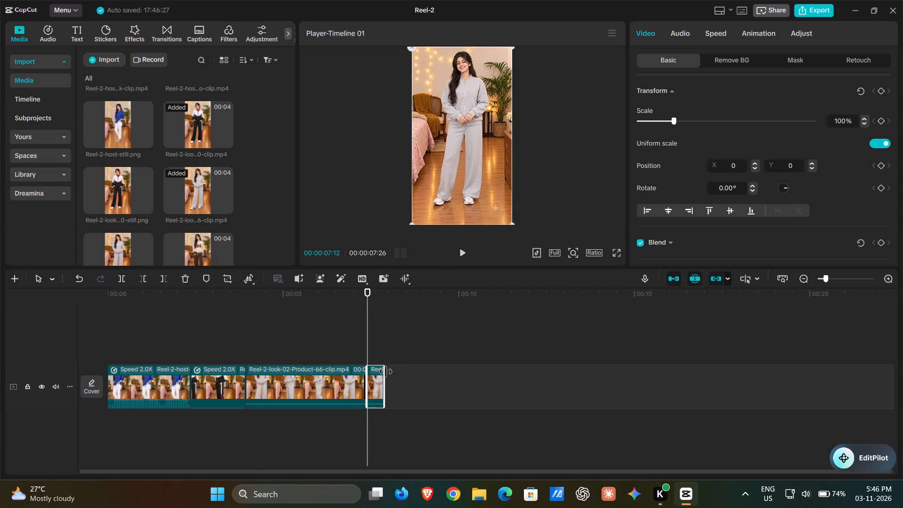
key("BackSpace")
Replay the Product-66 clip, split it at 00:00:07:07 and delete the short section after the cut.
left_click_drag(371, 302, 242, 334)
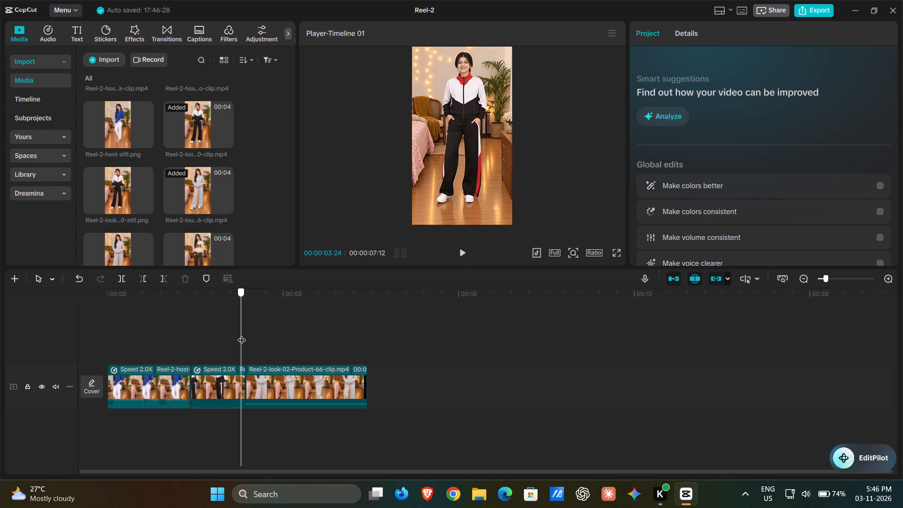
key("space")
left_click_drag(242, 334, 241, 334)
key("space")
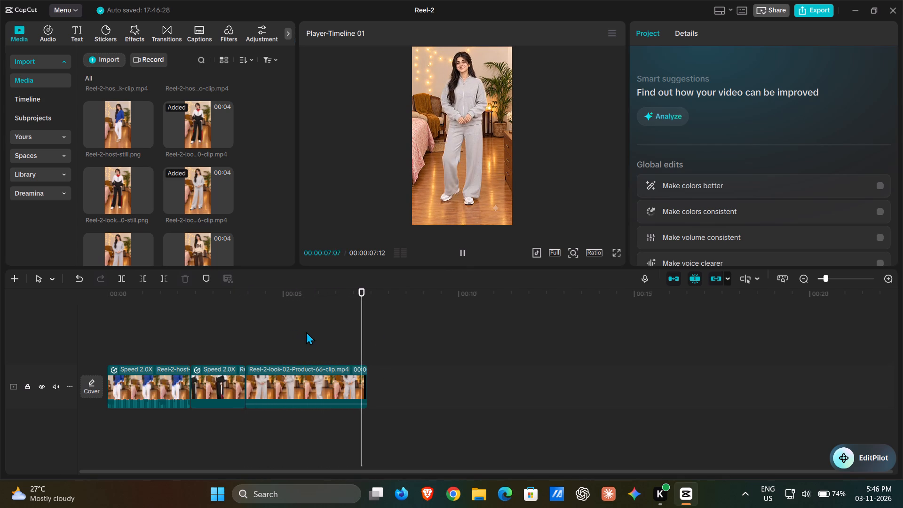
left_click(364, 314)
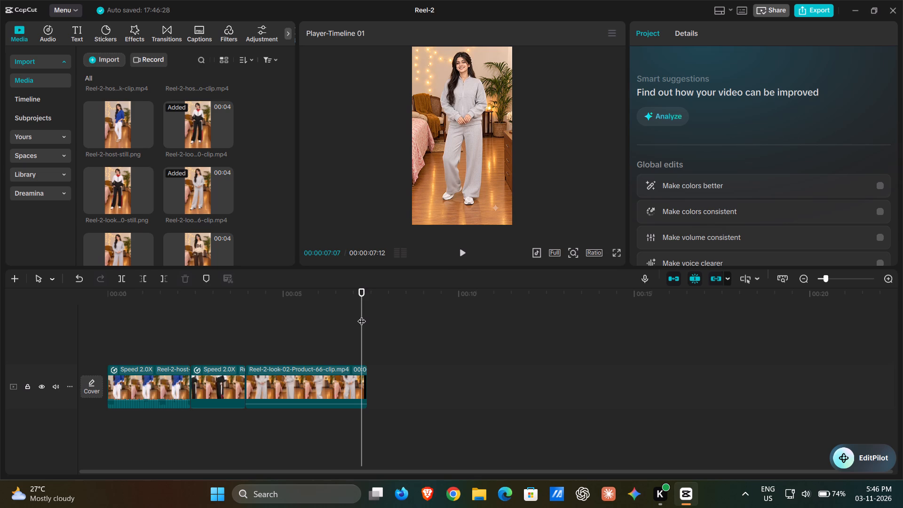
key("ctrl+b")
left_click(363, 371)
key("BackSpace")
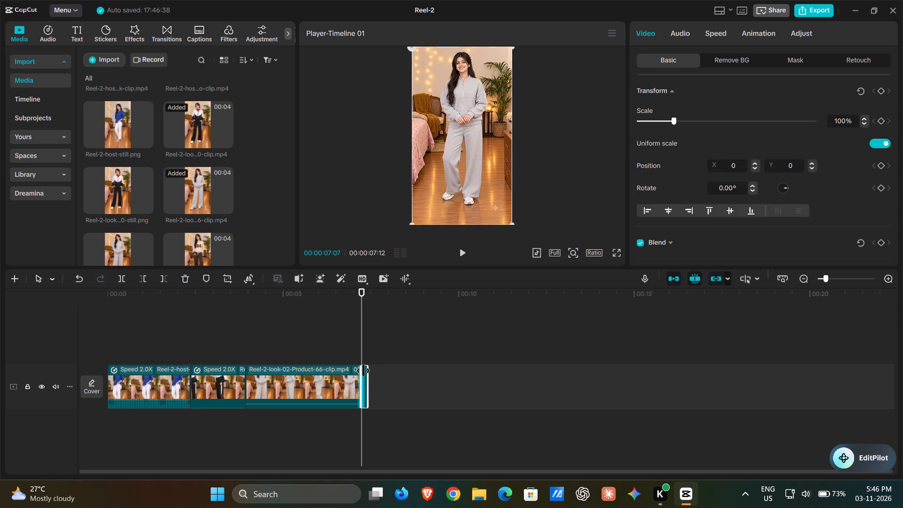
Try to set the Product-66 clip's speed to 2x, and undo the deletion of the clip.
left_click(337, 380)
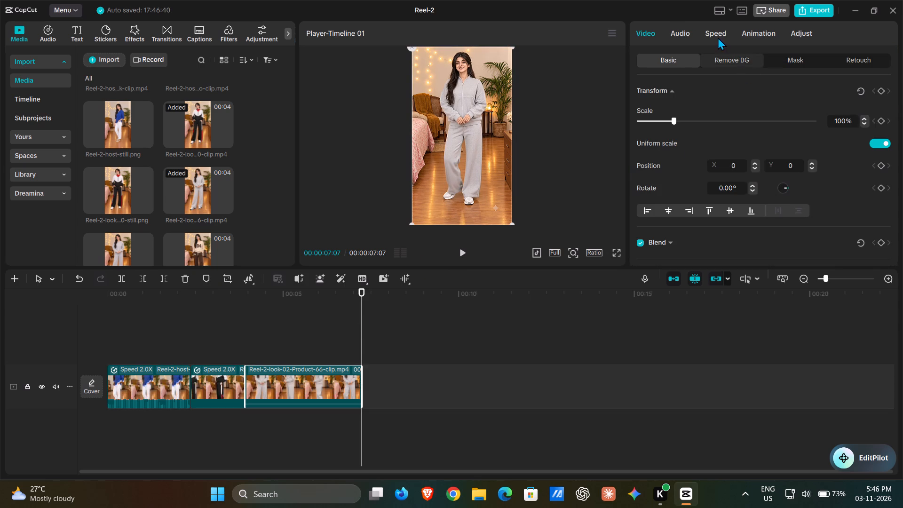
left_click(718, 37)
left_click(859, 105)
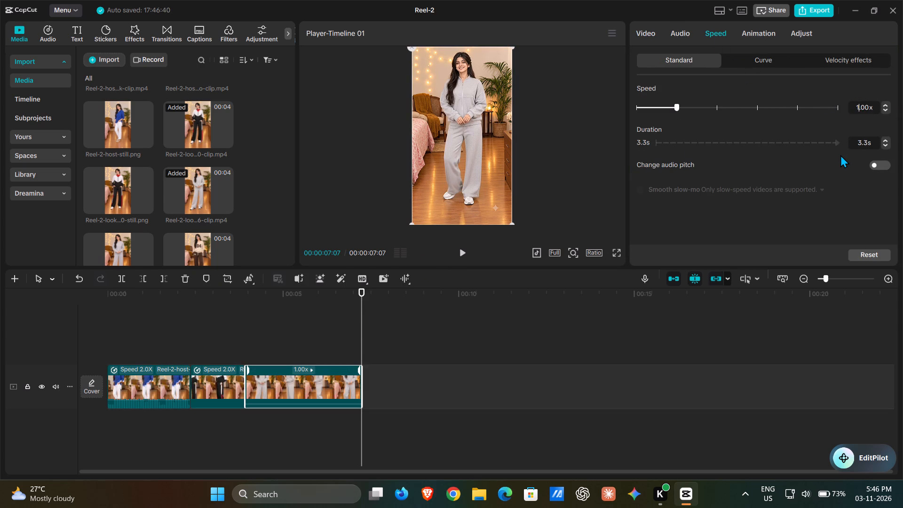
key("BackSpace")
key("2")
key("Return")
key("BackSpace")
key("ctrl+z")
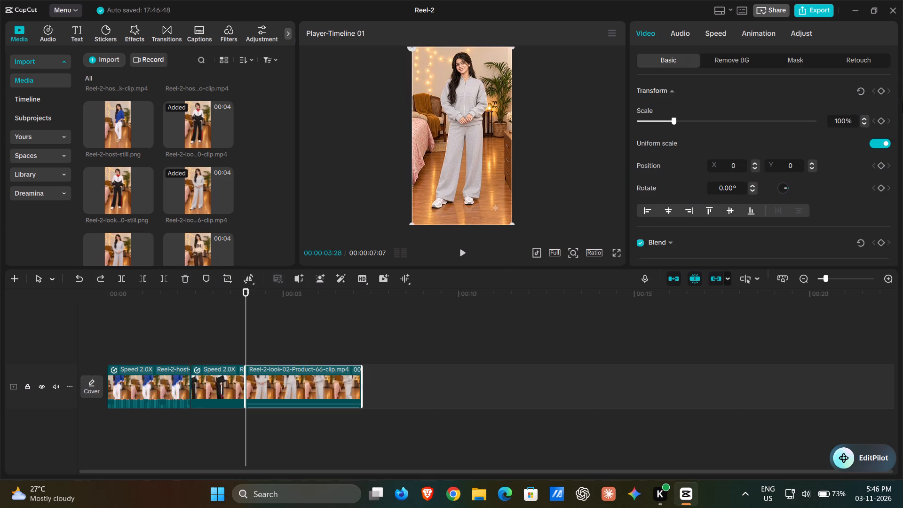
Play through the Reel-2-look-02-Product-66 clip and set its playback speed to 2x.
left_click(292, 372)
key("space")
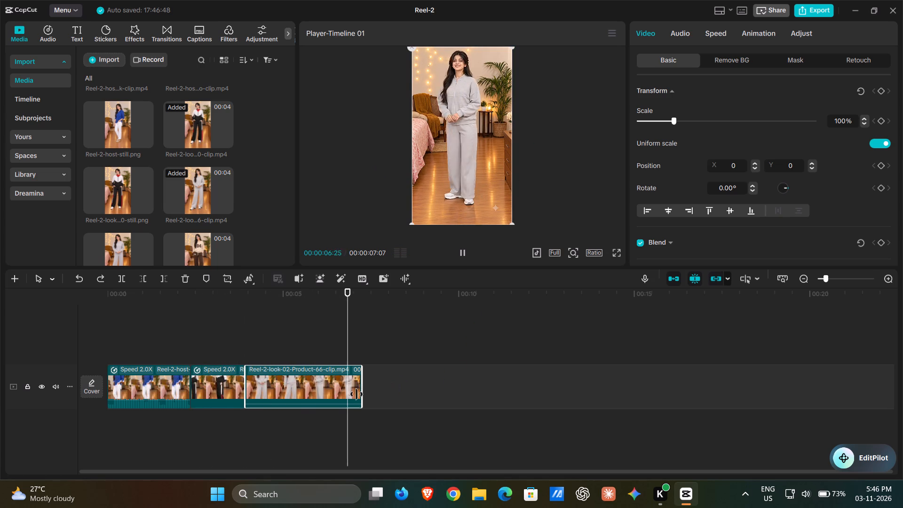
left_click(310, 387)
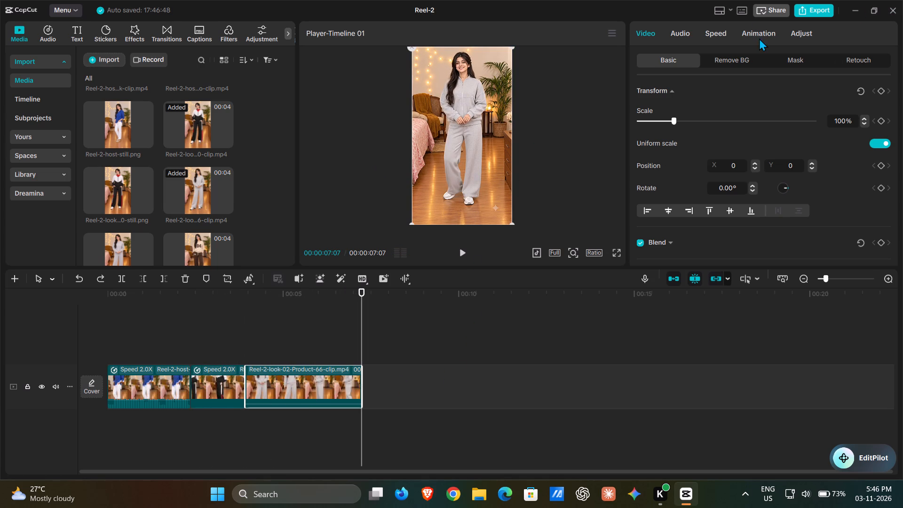
left_click(708, 31)
left_click(859, 108)
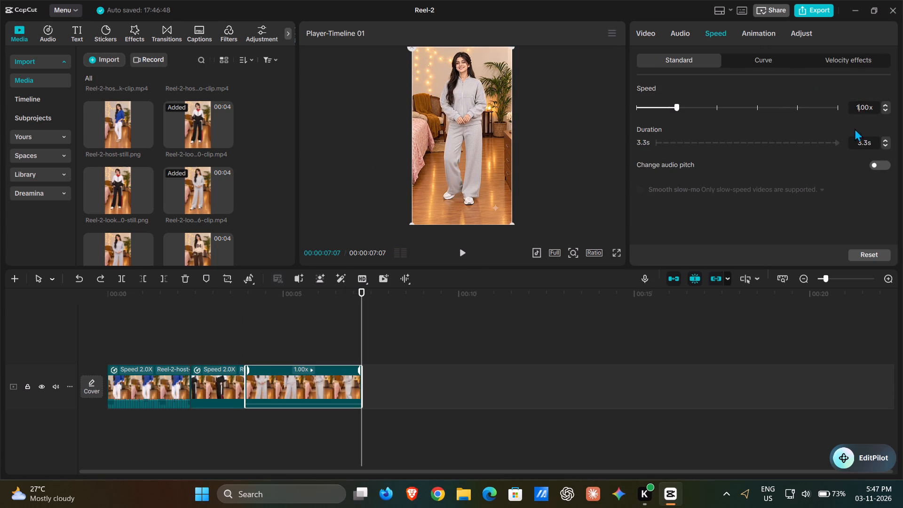
key("BackSpace")
key("2")
key("BackSpace")
key("BackSpace")
key("BackSpace")
key("2")
key("BackSpace")
key("BackSpace")
key("2")
key("Return")
key("space")
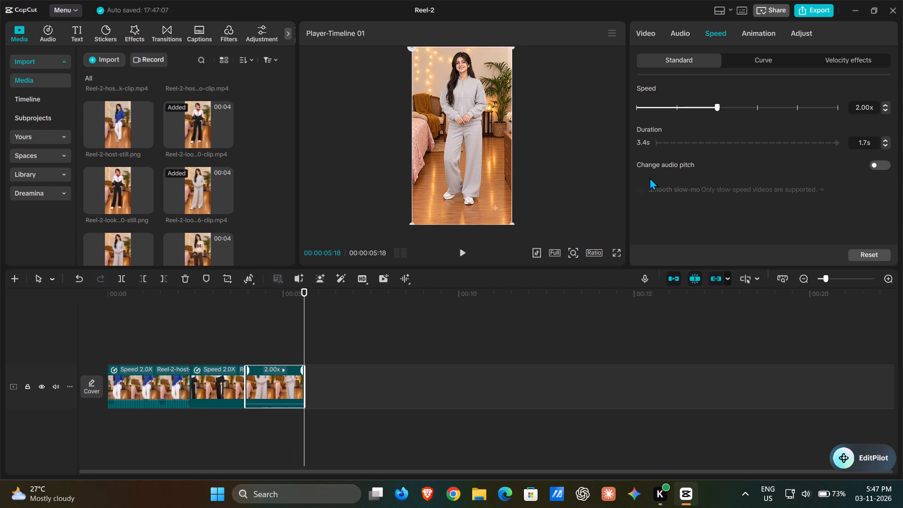
Add the Reel-2-look-03-Product-60 clip to the timeline directly after the Product-66 clip.
left_click_drag(301, 309, 209, 341)
scroll(192, 181, "down", 1)
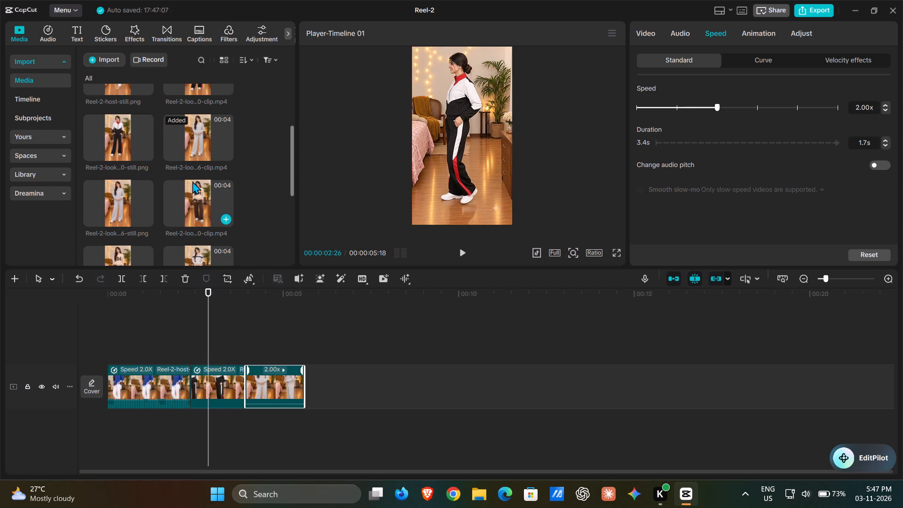
left_click_drag(190, 182, 191, 183)
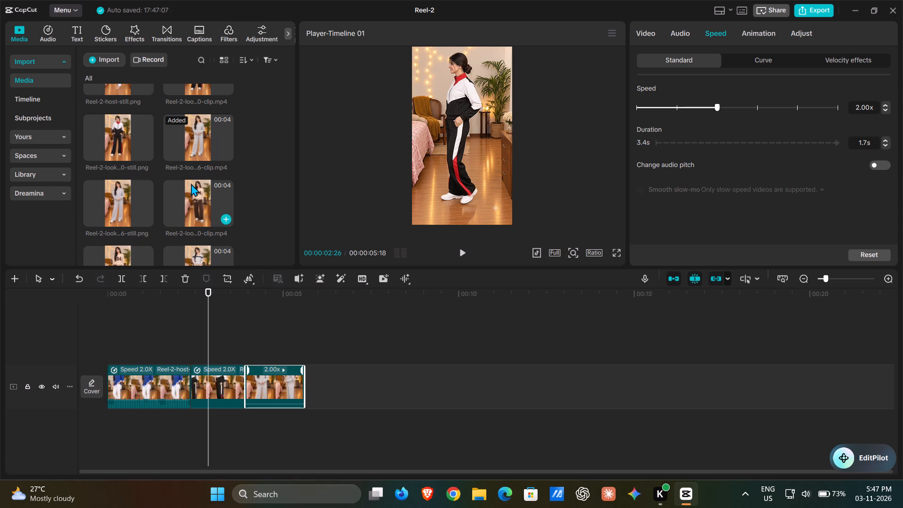
left_click_drag(191, 183, 333, 391)
Play through to the Reel-2-look-03-Product-60 clip, split it at 00:00:09:03 and delete its closing section after the cut.
key("space")
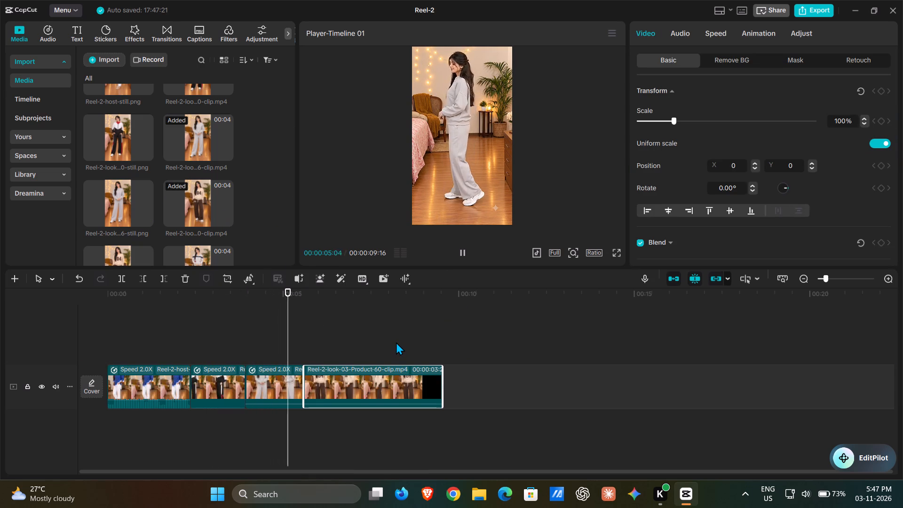
key("space")
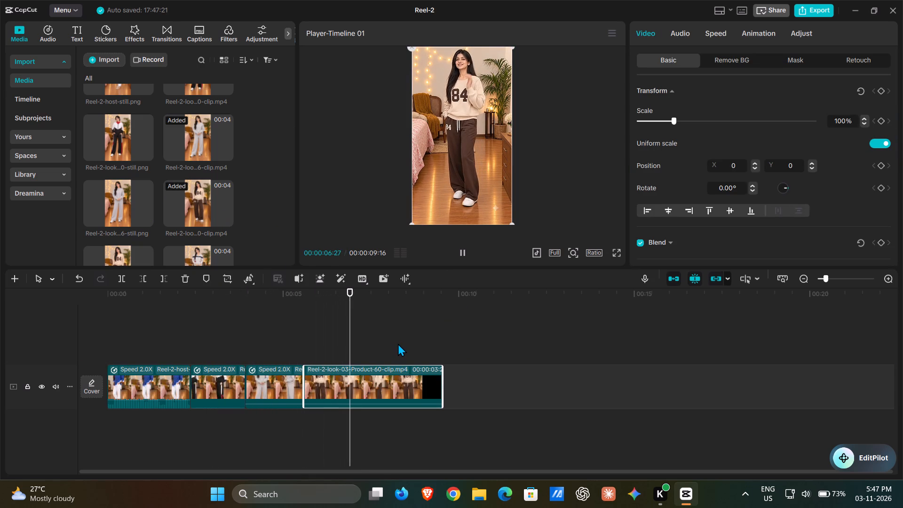
key("space")
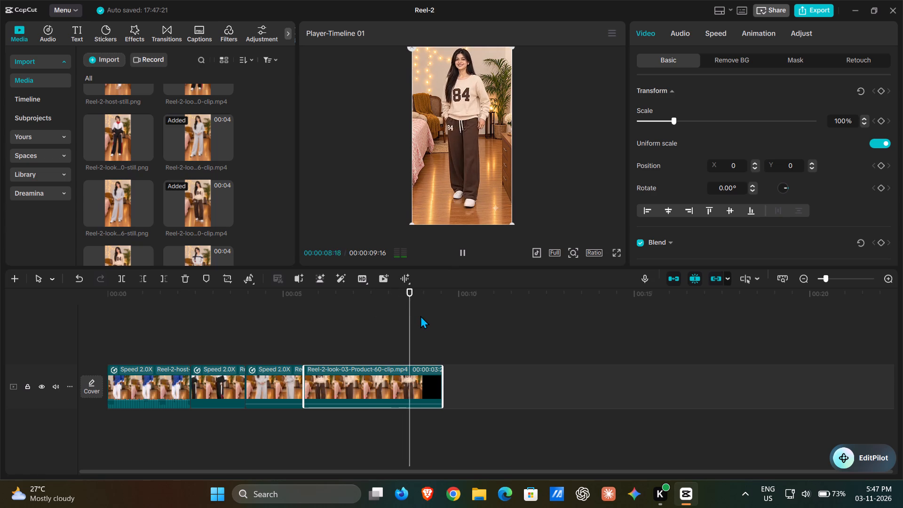
key("space")
key("space")
key("space")
key("ctrl+b")
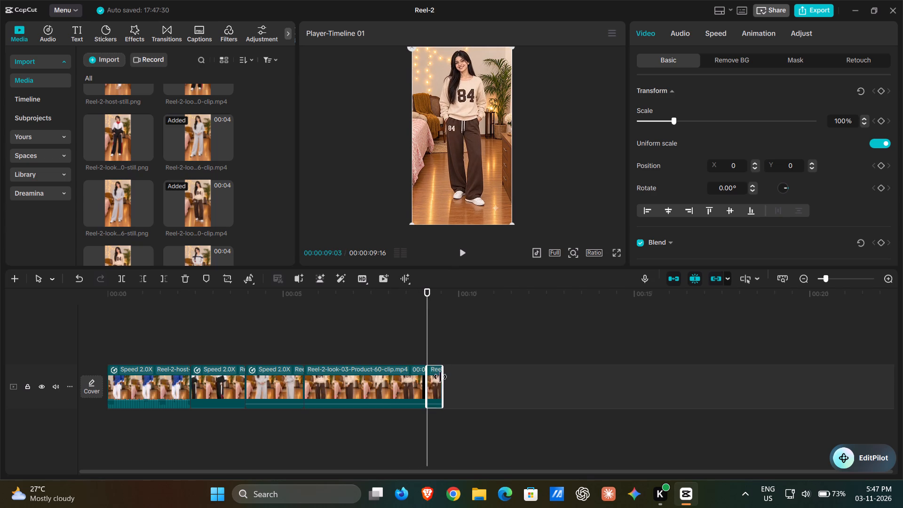
key("BackSpace")
Set the Reel-2-look-03-Product-60 clip's duration to 2.0 s and play back the retimed section.
left_click(364, 380)
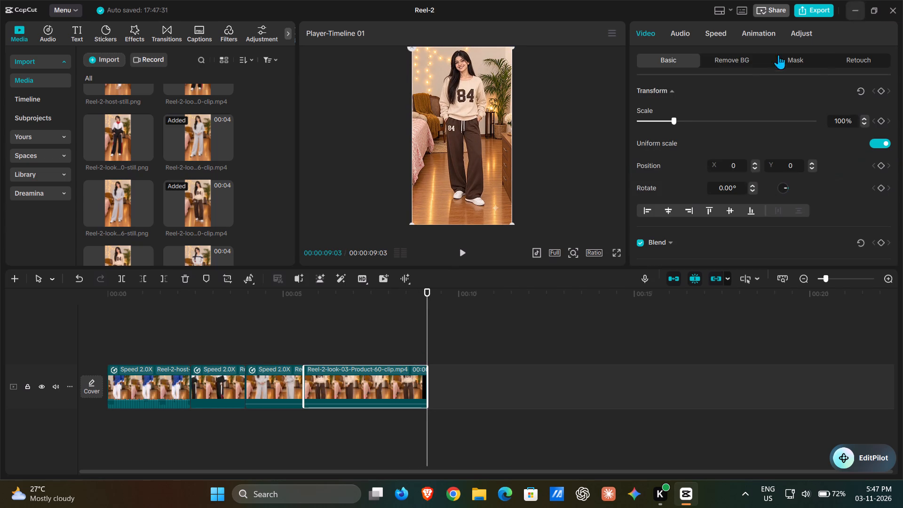
left_click(719, 34)
left_click(857, 108)
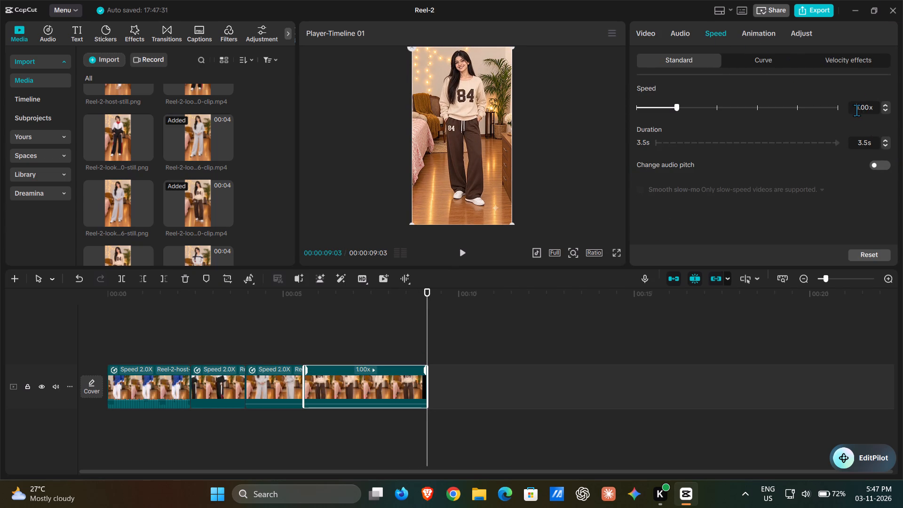
left_click(856, 110)
double_click(857, 110)
left_click(866, 107)
left_click_drag(866, 143, 675, 145)
key("2")
left_click(810, 167)
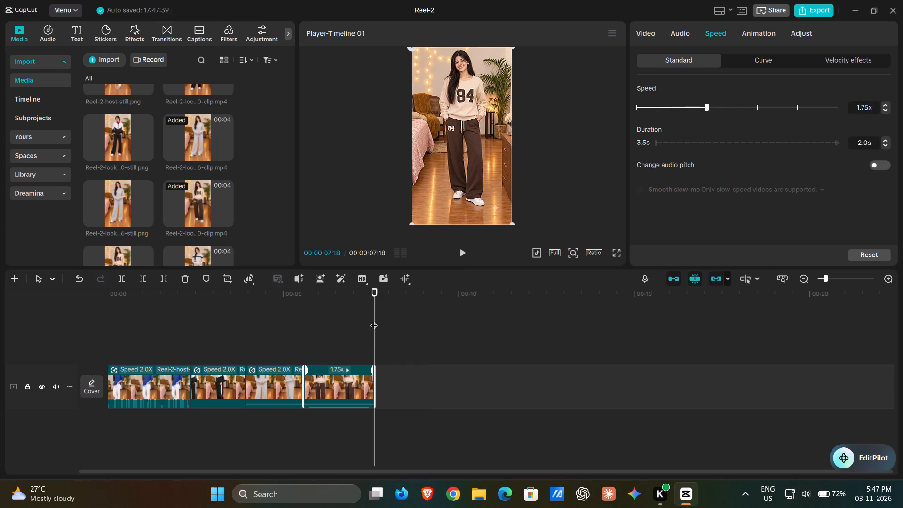
left_click_drag(372, 298, 286, 319)
key("space")
Set the duration of the Product-66 clip, just before the Product-60 clip, to 2.0 s.
left_click(279, 376)
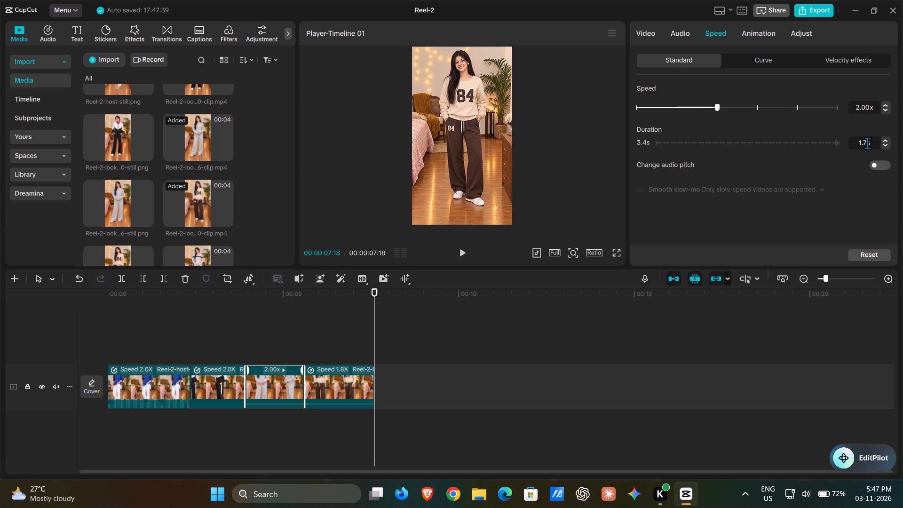
left_click_drag(867, 143, 754, 165)
key("2")
left_click(782, 173)
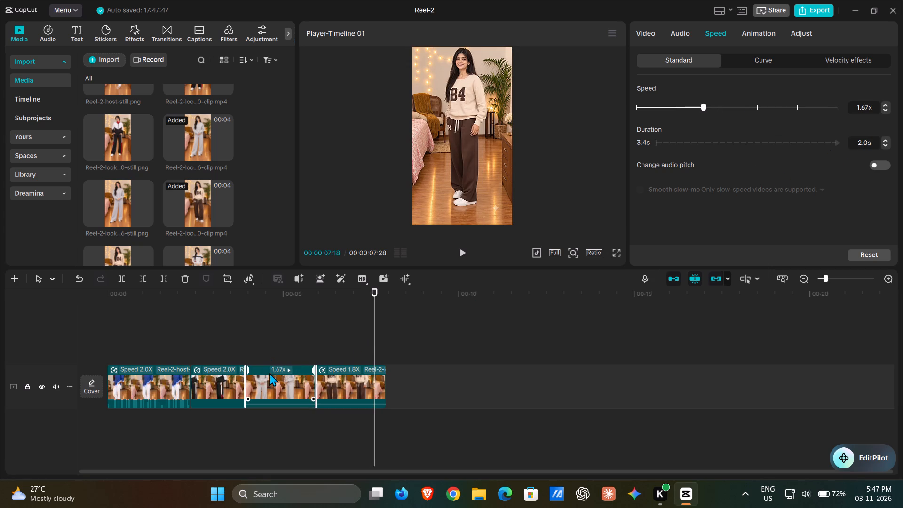
Set the duration of the first look clip, directly after the host clip, to 2.0 s.
left_click(209, 379)
left_click_drag(867, 142, 775, 146)
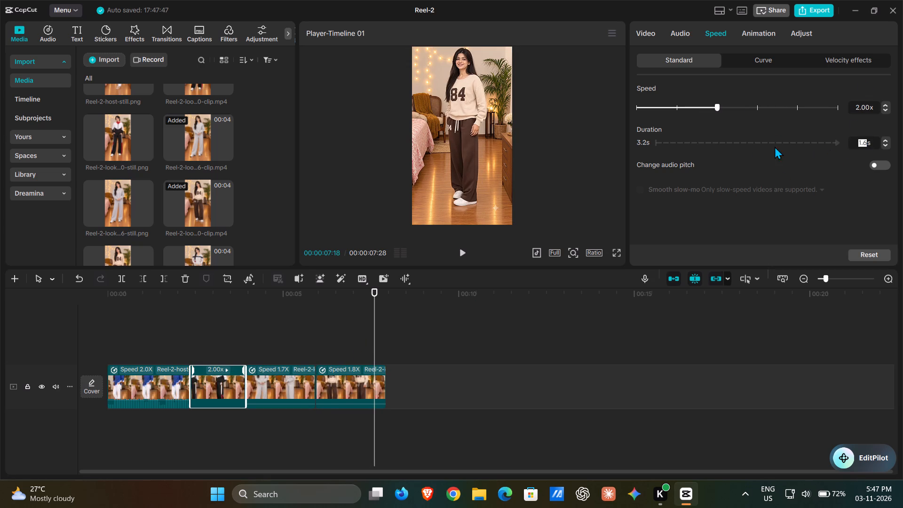
left_click_drag(775, 146, 737, 147)
key("2")
left_click(795, 159)
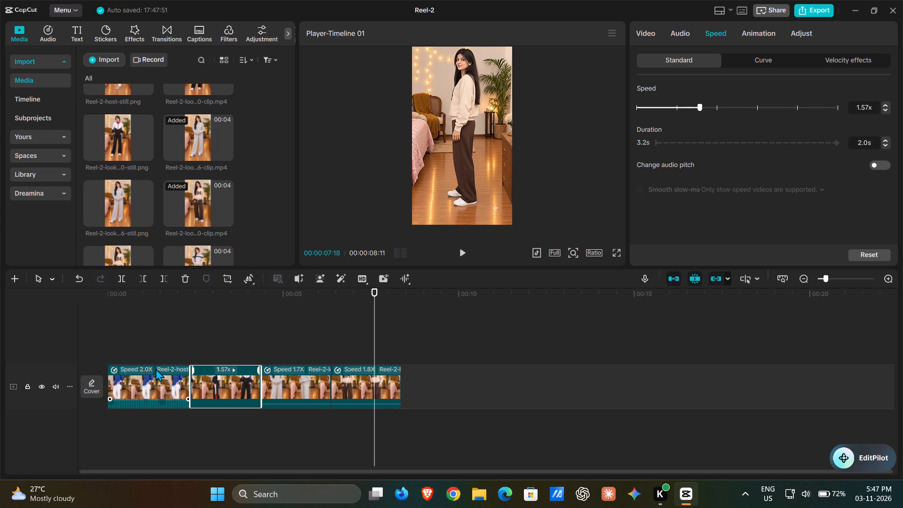
Check the host clip's speed settings and play the sequence through to the end to review the pacing.
left_click(156, 368)
left_click_drag(362, 295, 263, 299)
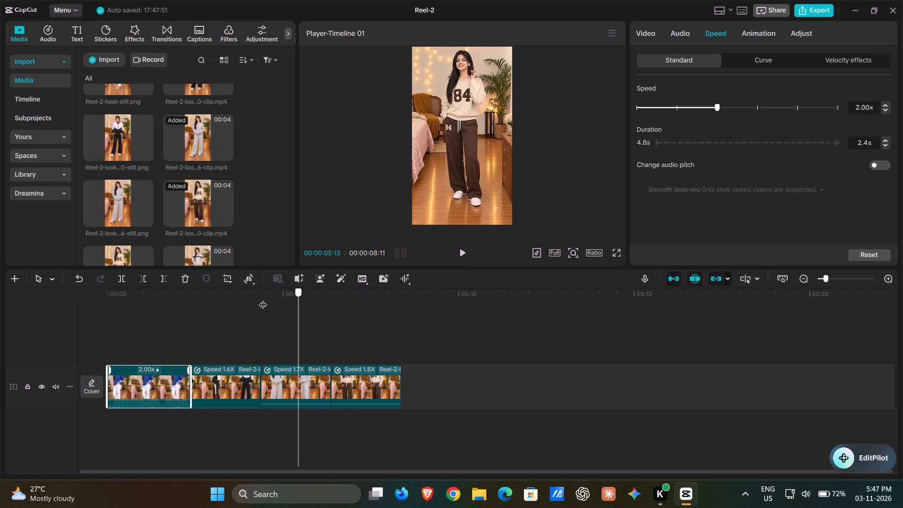
left_click_drag(263, 299, 171, 305)
key("space")
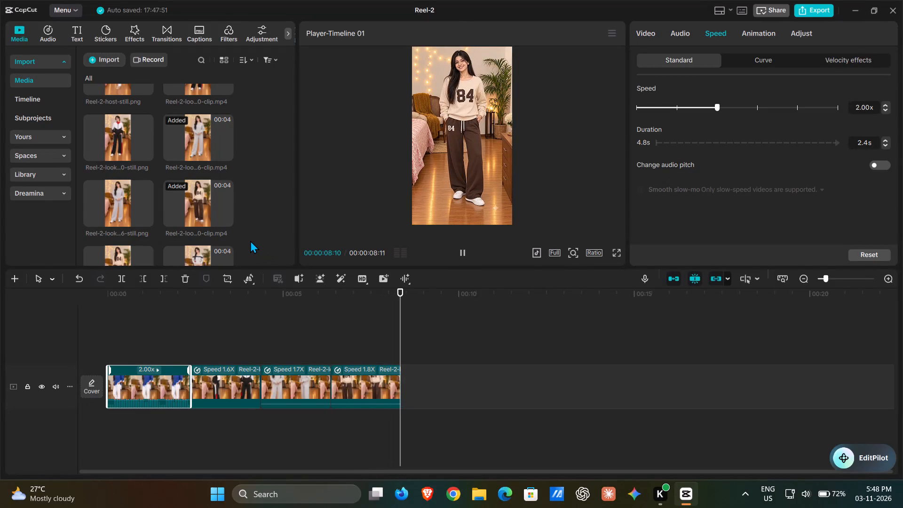
Add the Reel-2-look-04-Product-69 clip to the timeline directly after the Product-60 clip.
scroll(199, 185, "down", 1)
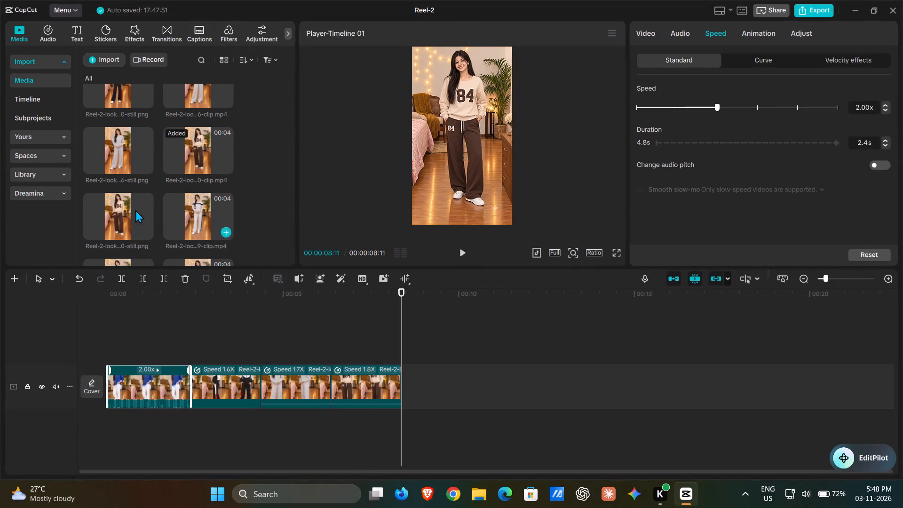
left_click_drag(205, 209, 212, 247)
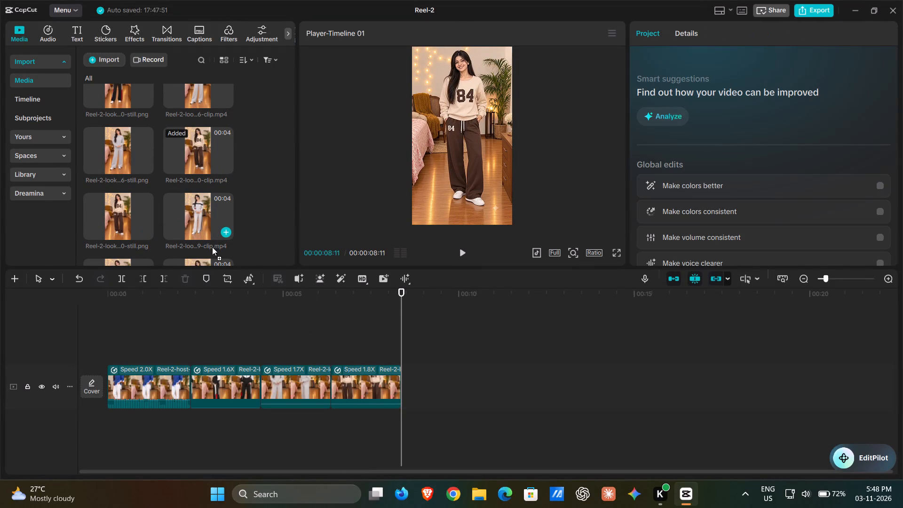
left_click_drag(212, 247, 408, 384)
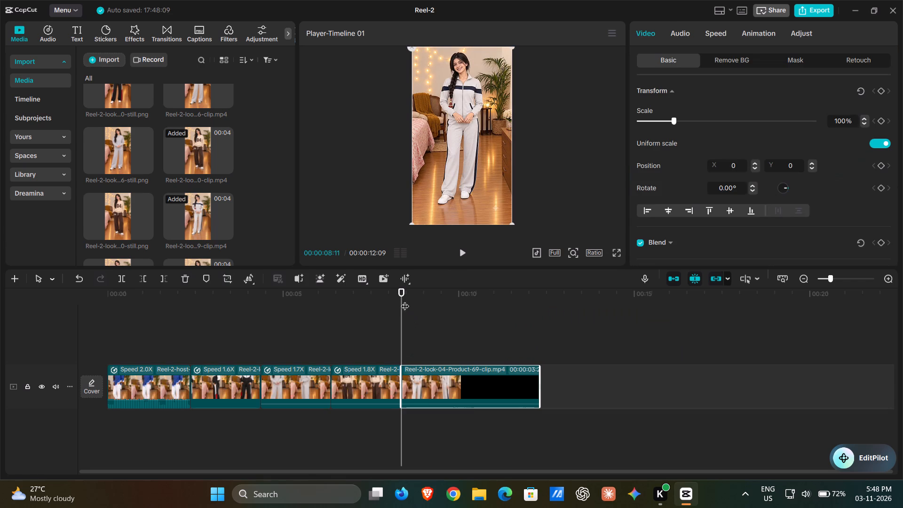
Play through the Reel-2-look-04-Product-69 clip, split it at 00:00:11:23 and delete its closing section after the cut.
left_click_drag(401, 299, 381, 308)
key("space")
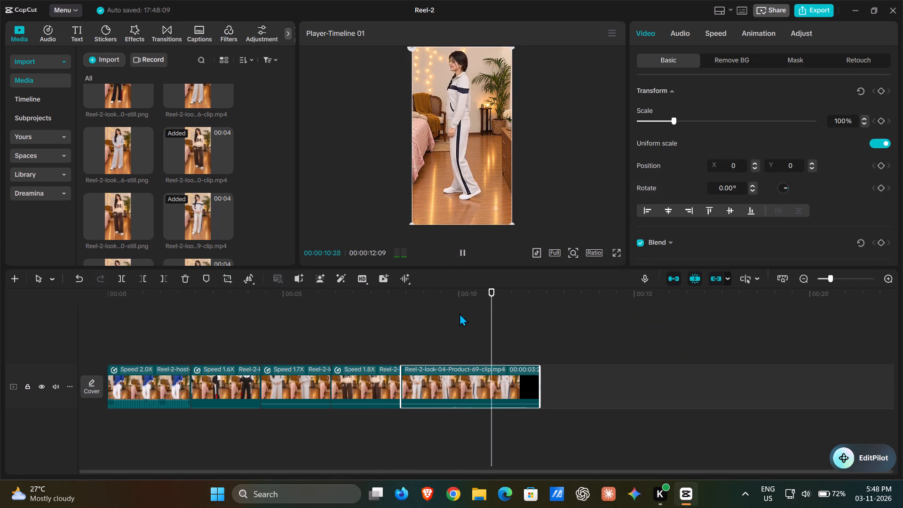
key("space")
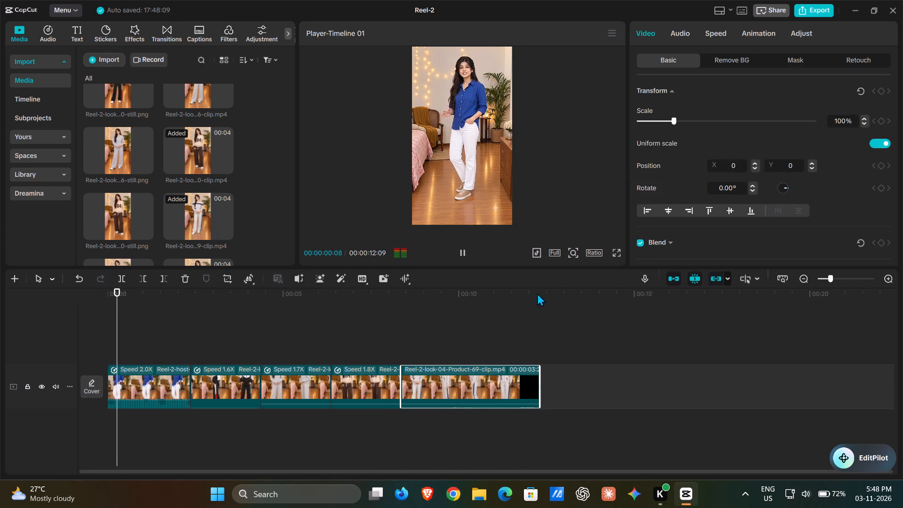
left_click_drag(146, 291, 416, 339)
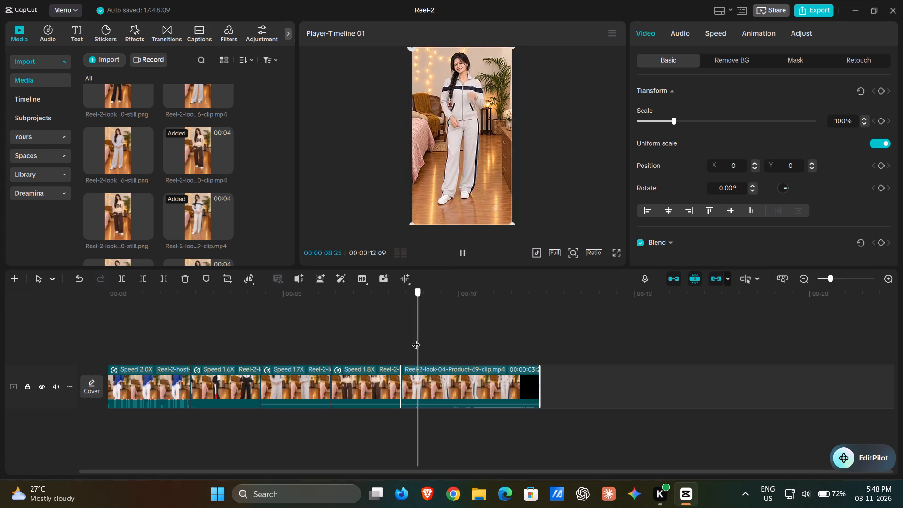
left_click_drag(416, 339, 493, 346)
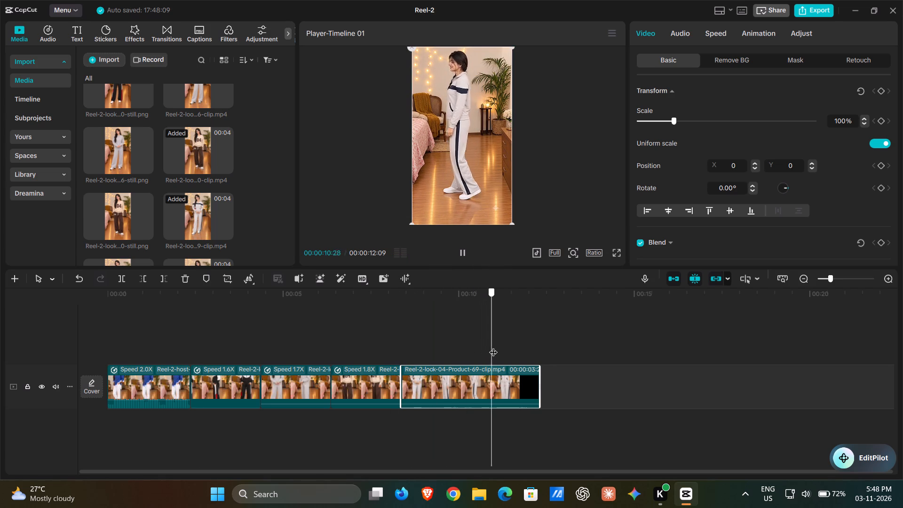
left_click_drag(493, 346, 513, 345)
key("space")
key("space")
key("space")
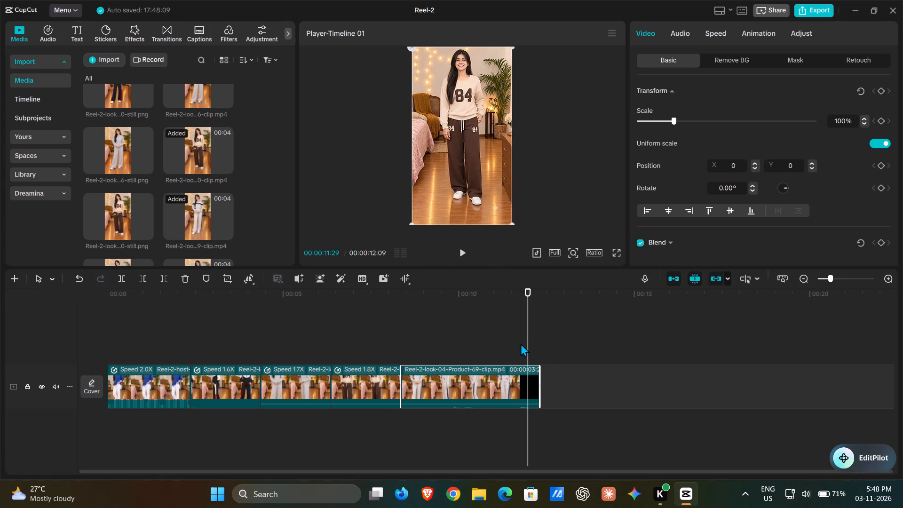
left_click_drag(530, 304, 520, 308)
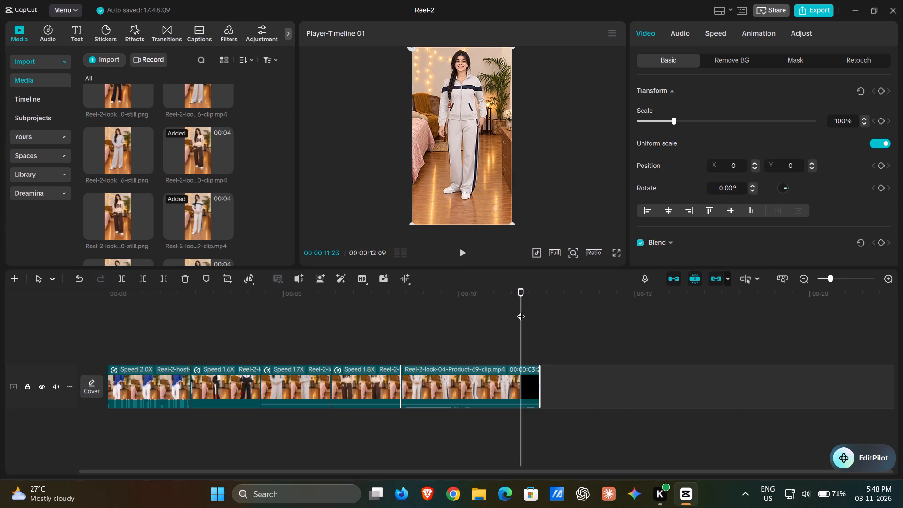
key("ctrl+b")
key("BackSpace")
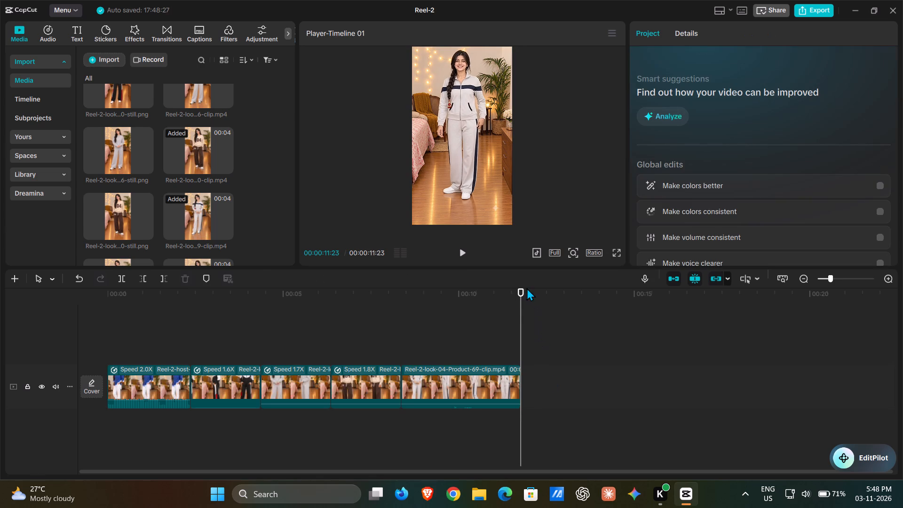
Play back the trimmed Reel-2-look-04-Product-69 clip and set its duration to 2.0 s.
left_click_drag(523, 289, 379, 337)
key("space")
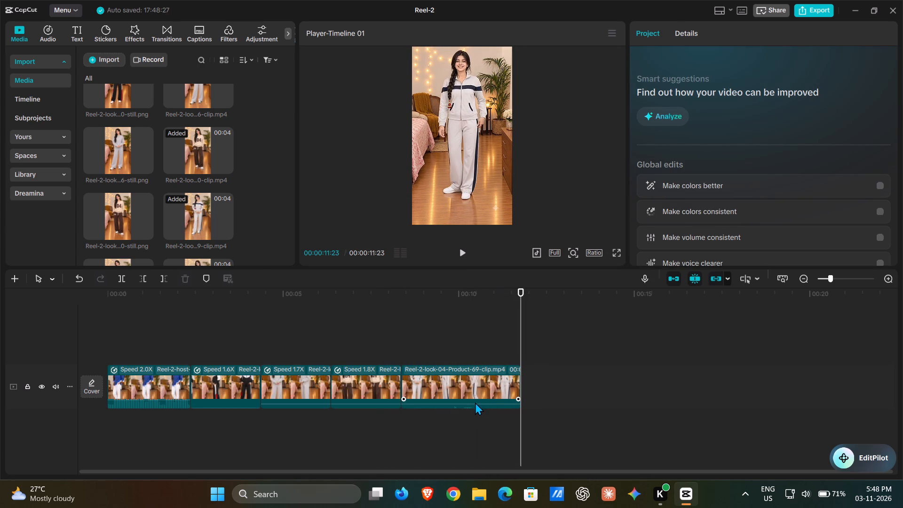
left_click_drag(475, 405, 474, 420)
left_click(476, 379)
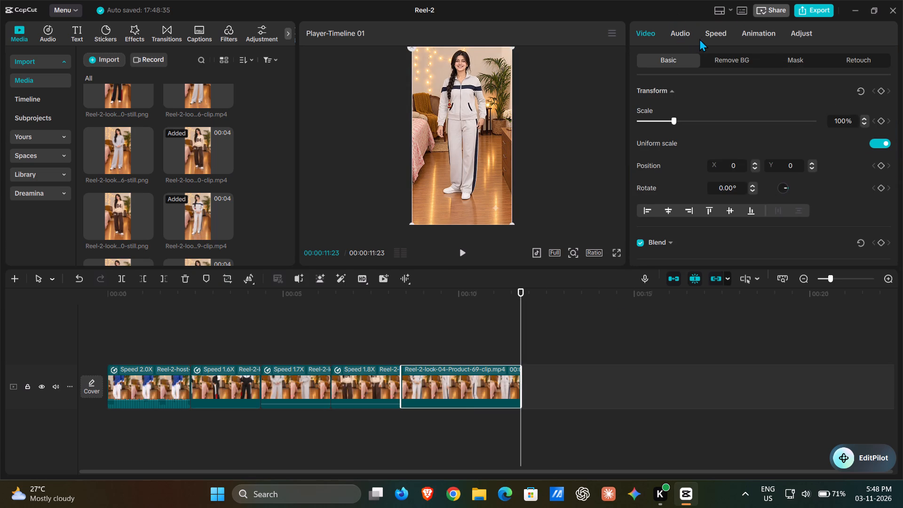
left_click(701, 36)
left_click_drag(868, 143, 620, 145)
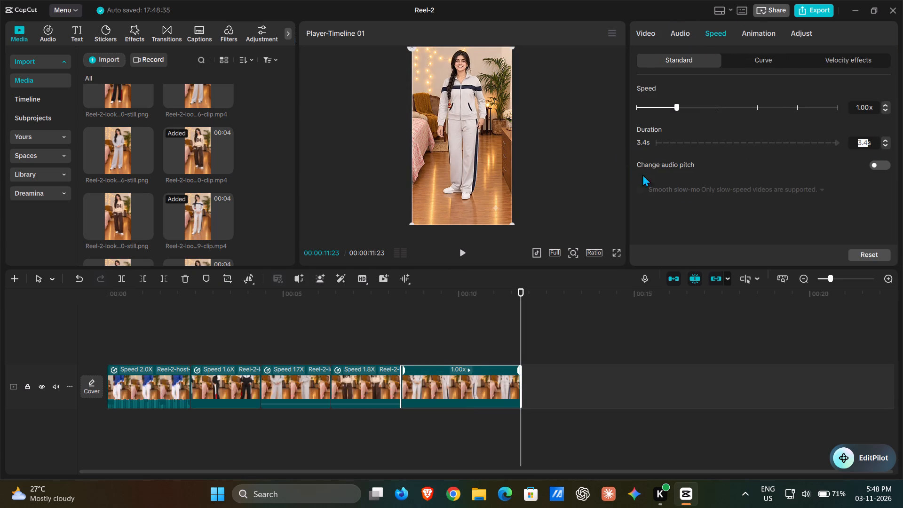
key("2")
left_click(794, 156)
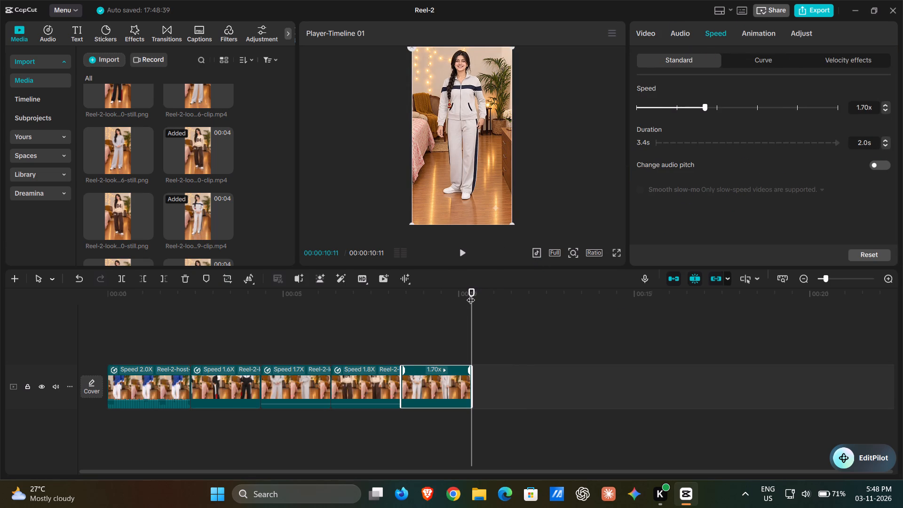
key("space")
Add the Reel-2-look-05-Product-59 clip to the timeline directly after the Product-69 clip.
scroll(208, 184, "down", 2)
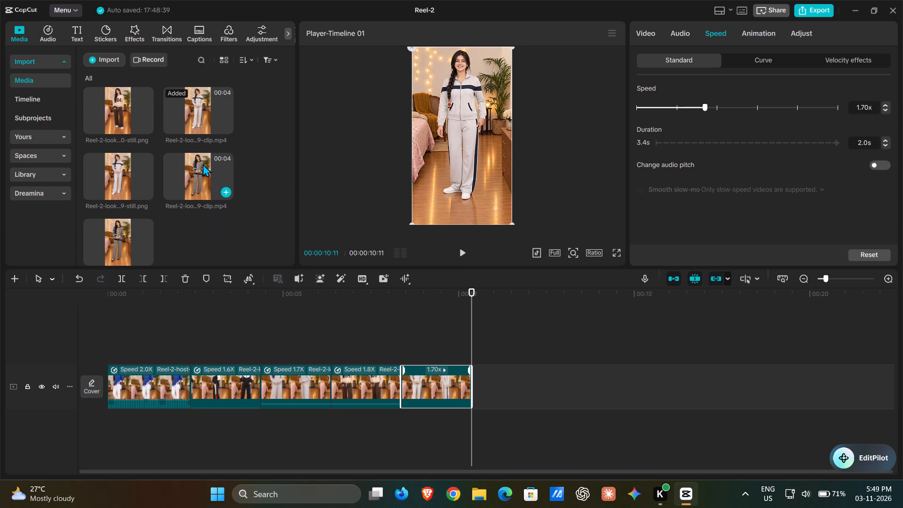
left_click_drag(203, 164, 520, 366)
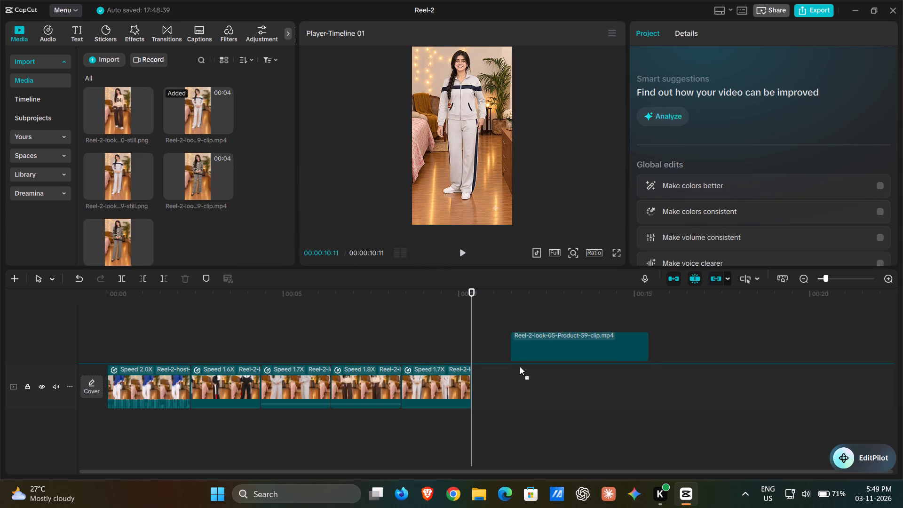
left_click_drag(520, 366, 484, 369)
Play into the Reel-2-look-05-Product-59 clip, split it at 00:00:11:11 and delete its opening section before the cut.
left_click_drag(467, 297, 444, 306)
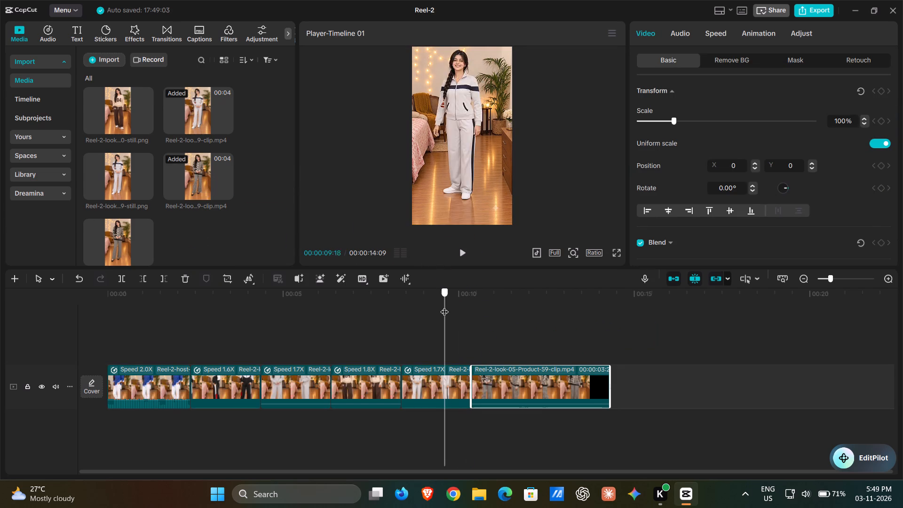
left_click_drag(444, 306, 444, 306)
key("space")
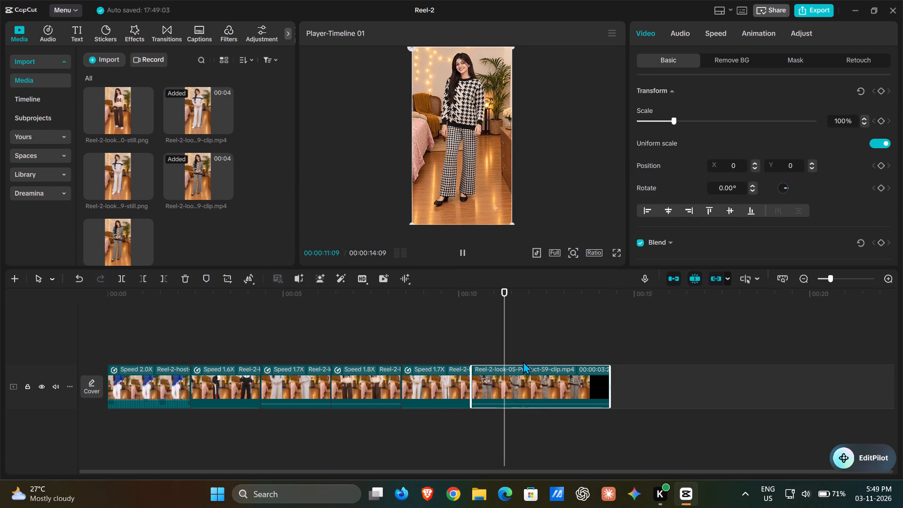
key("space")
key("ctrl+b")
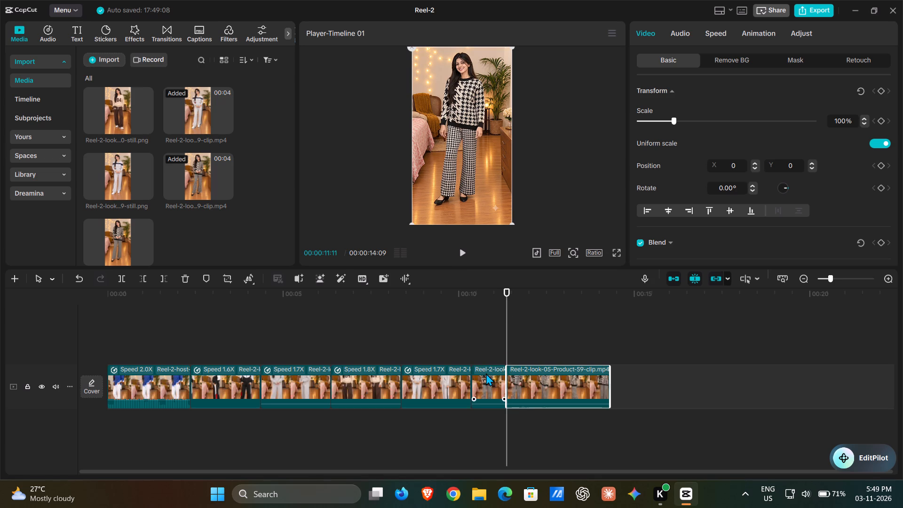
left_click(486, 375)
key("BackSpace")
Play back the trimmed Reel-2-look-05-Product-59 clip, set its duration to 2.0 s and replay it at the new speed.
left_click_drag(509, 299, 487, 304)
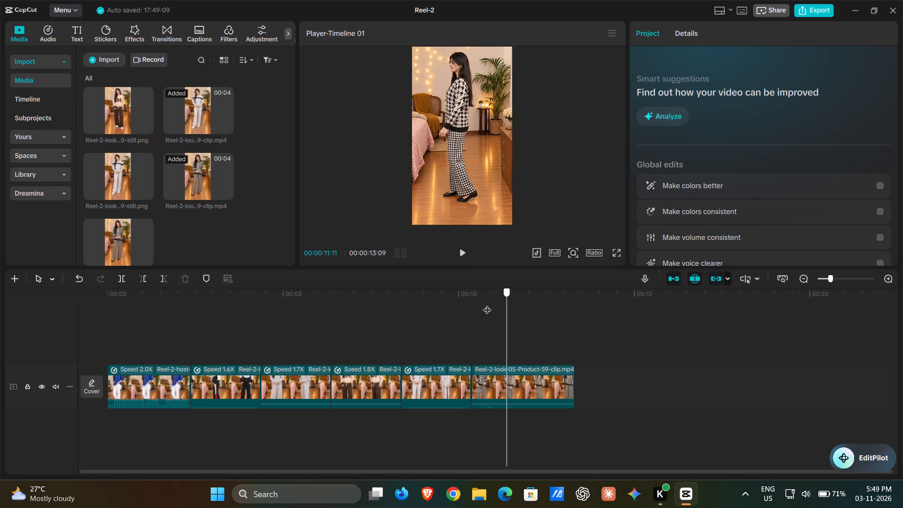
left_click_drag(487, 304, 458, 310)
key("space")
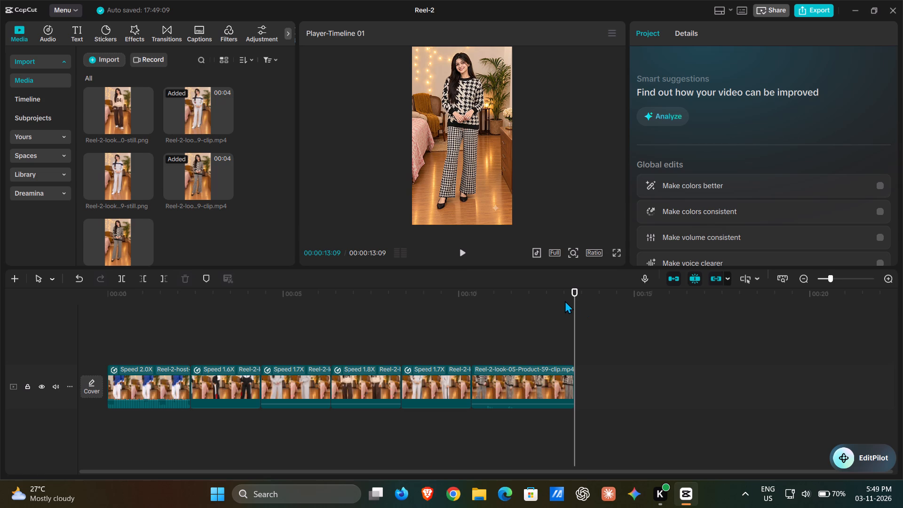
left_click_drag(577, 302, 583, 362)
left_click(536, 382)
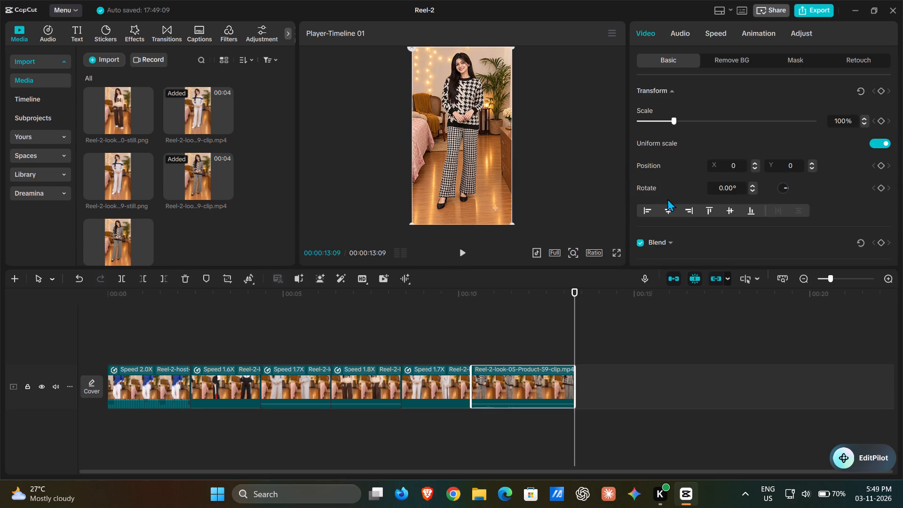
left_click(717, 32)
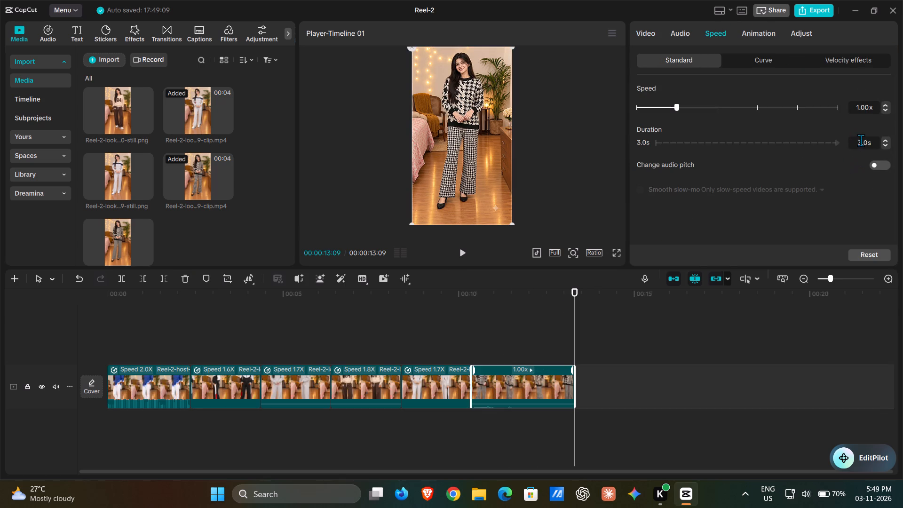
left_click_drag(861, 140, 821, 143)
key("2")
left_click(838, 156)
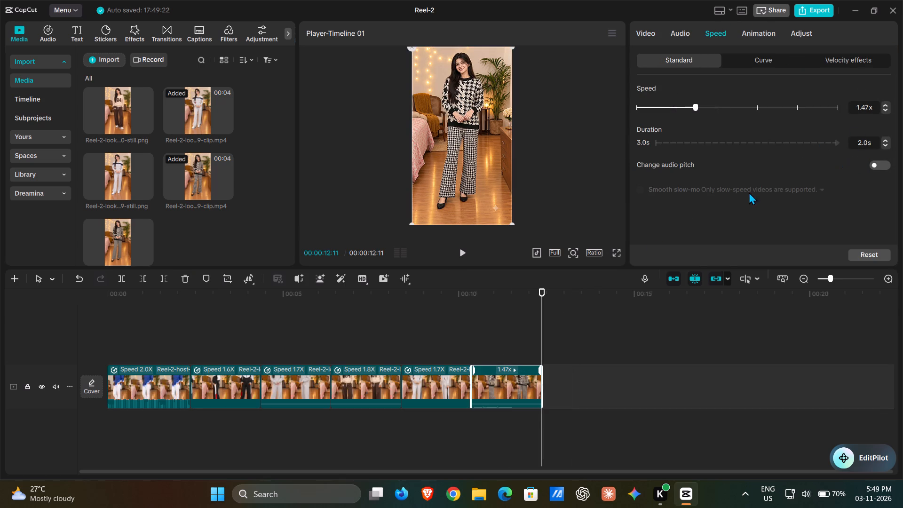
left_click_drag(543, 300, 448, 306)
key("space")
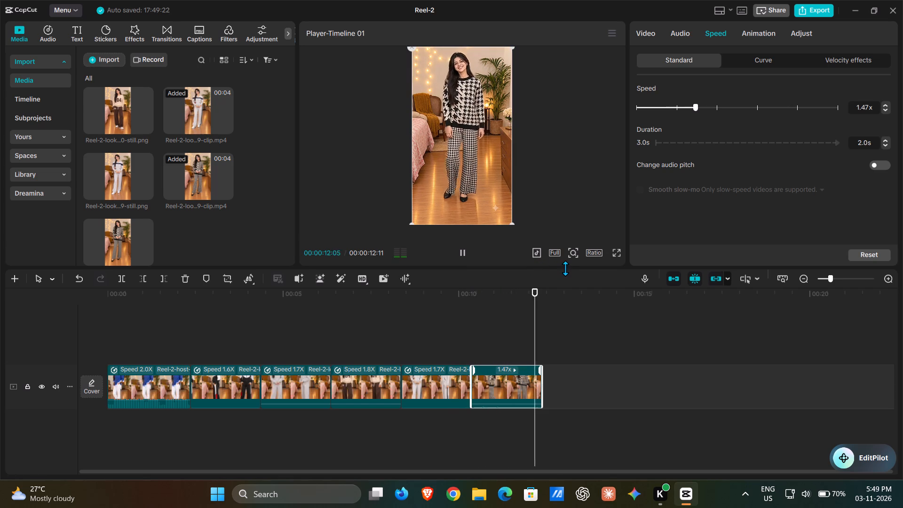
key("space")
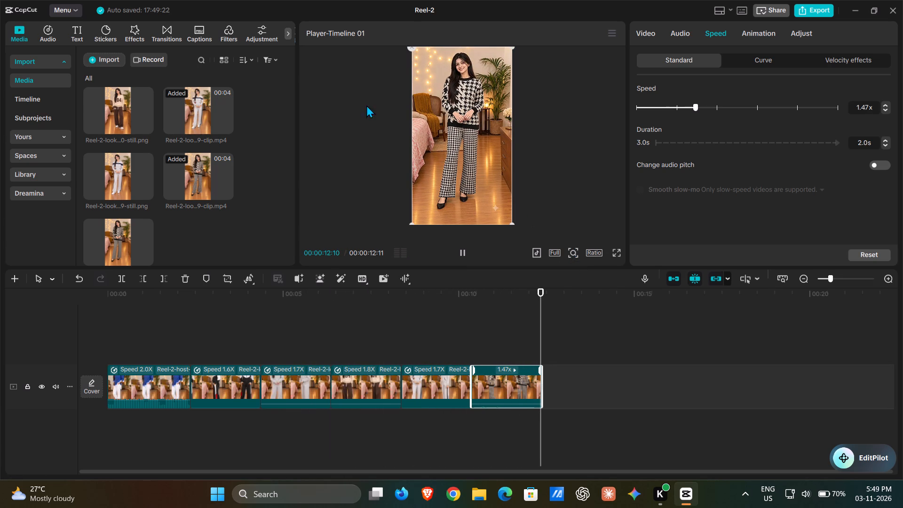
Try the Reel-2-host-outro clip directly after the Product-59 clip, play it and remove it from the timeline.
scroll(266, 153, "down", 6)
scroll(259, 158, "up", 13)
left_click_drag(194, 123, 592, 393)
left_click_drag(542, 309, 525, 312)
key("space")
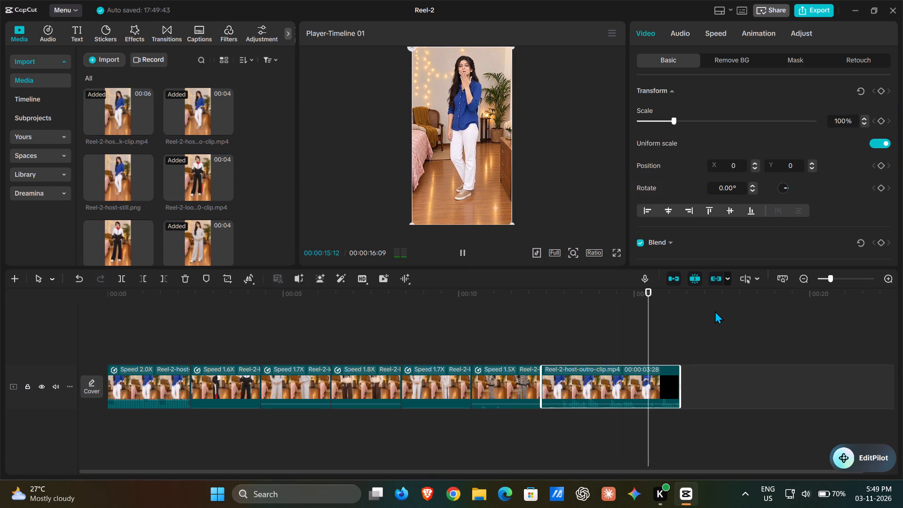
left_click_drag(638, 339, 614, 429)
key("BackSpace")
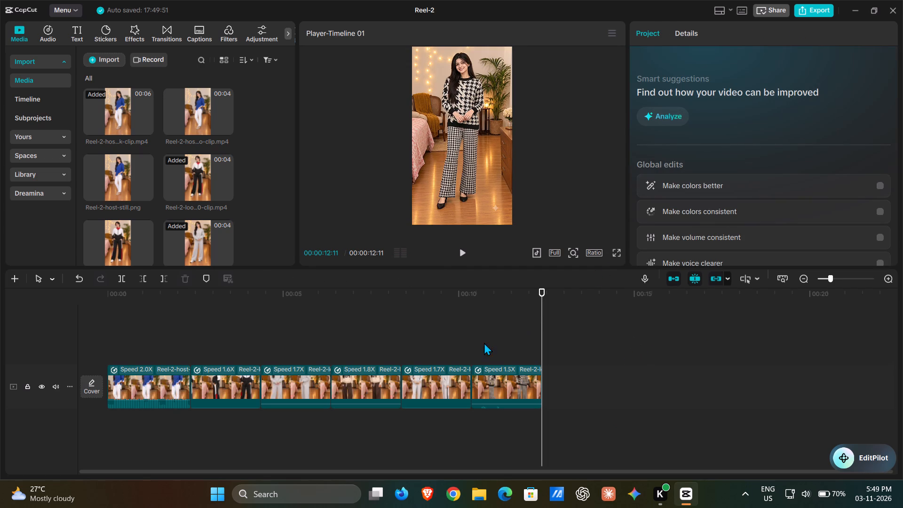
Play the assembled sequence from the beginning into the first look clip.
left_click_drag(541, 308, 0, 329)
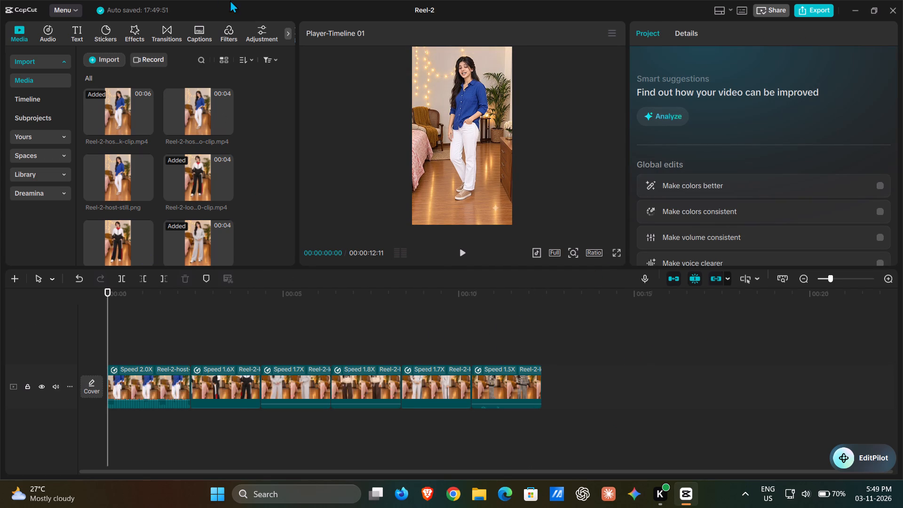
key("space")
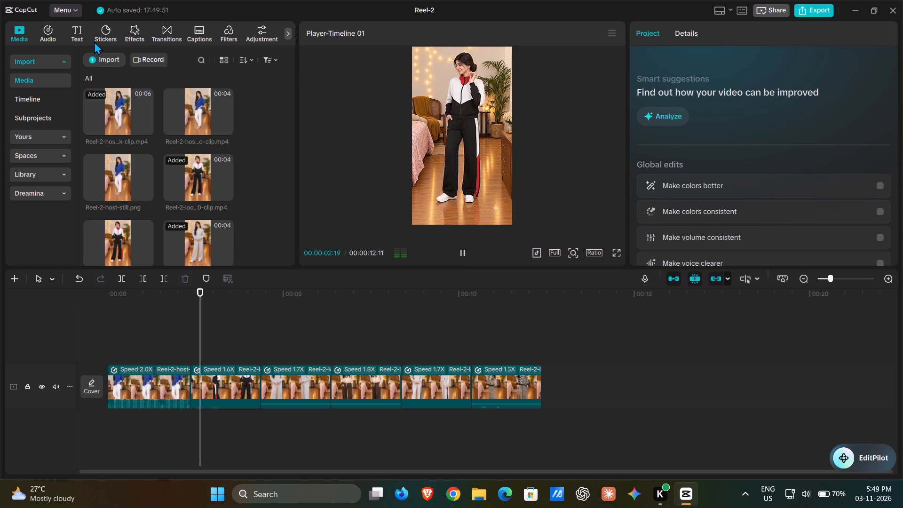
key("space")
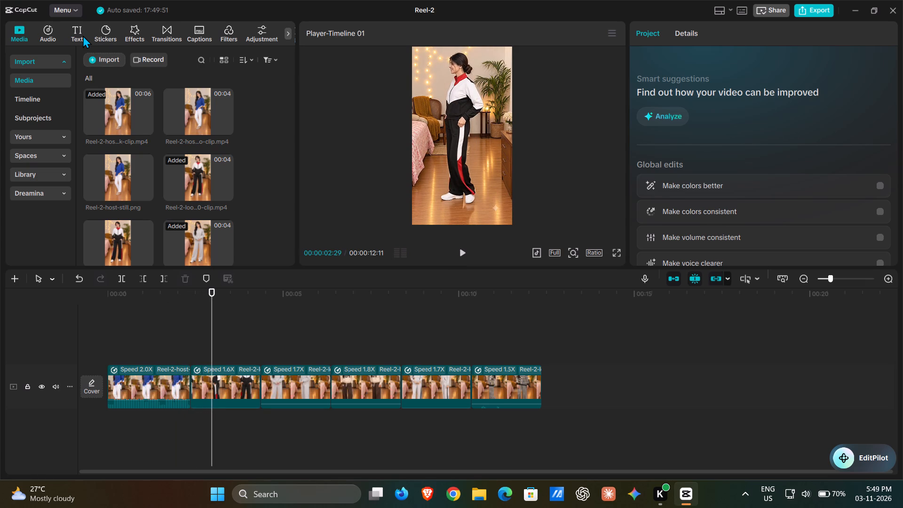
Search the transitions for "treble zoom" and add Optic Zoom between the host clip and the first look, accepting duplicate frames.
left_click(83, 35)
left_click(38, 36)
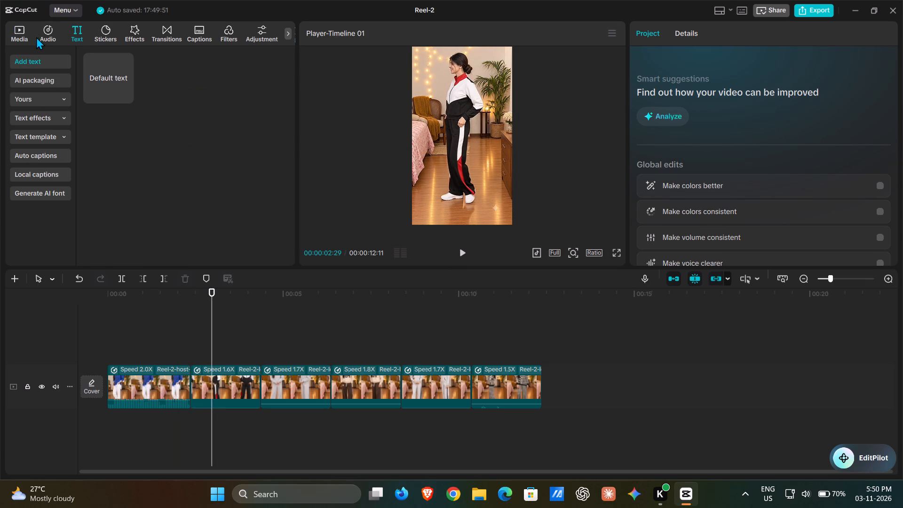
left_click(27, 37)
left_click(165, 33)
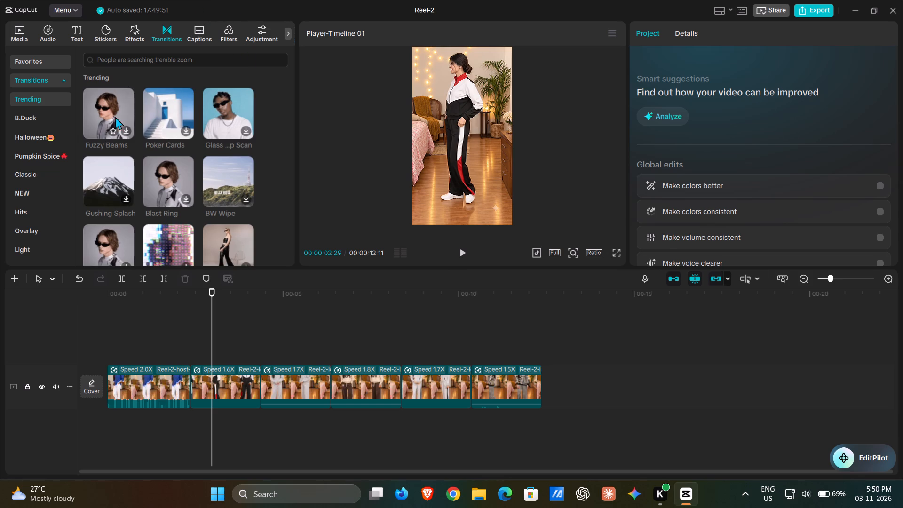
left_click(160, 62)
left_click(123, 109)
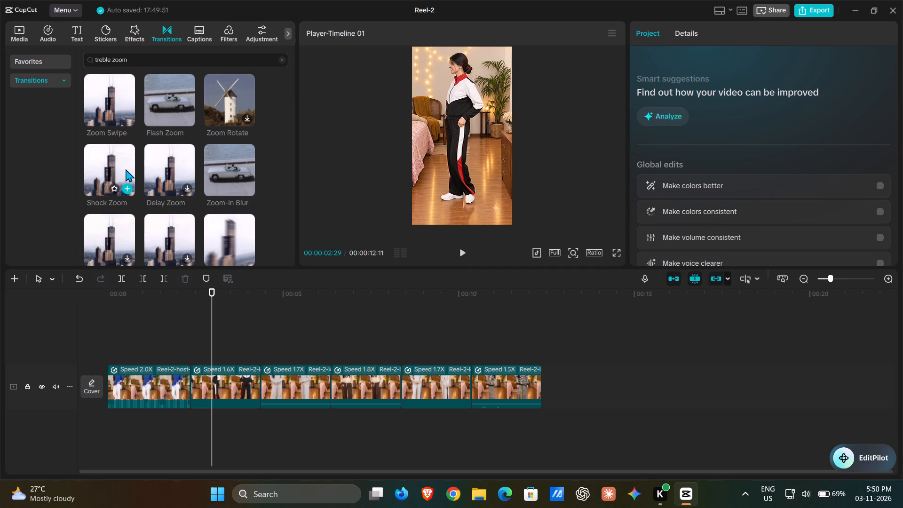
scroll(124, 162, "down", 1)
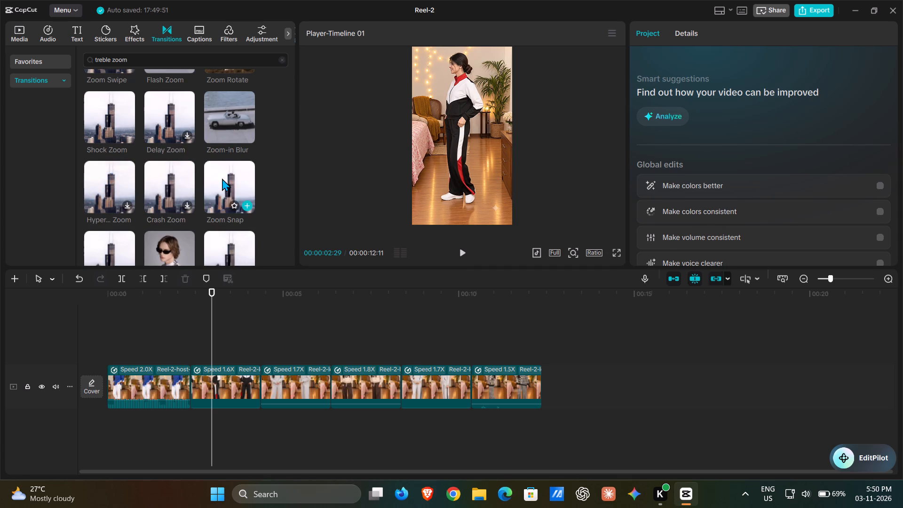
scroll(166, 185, "down", 2)
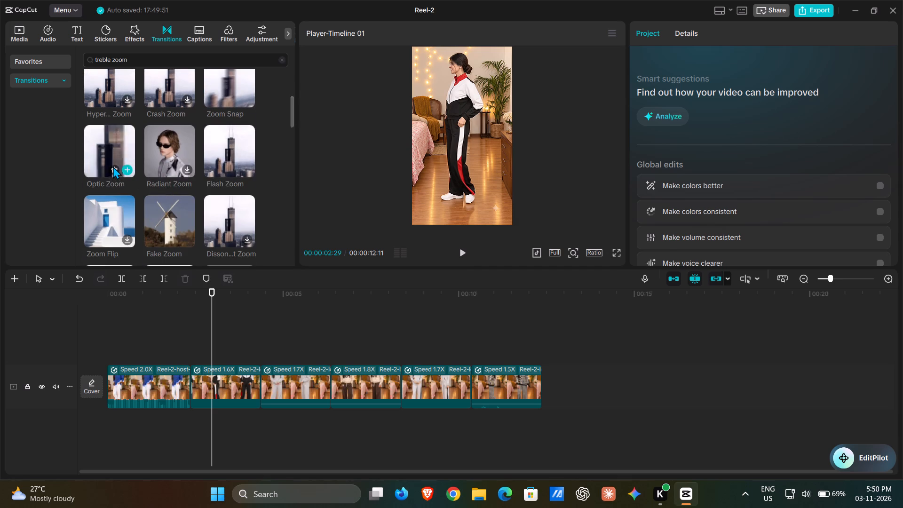
left_click_drag(118, 144, 120, 507)
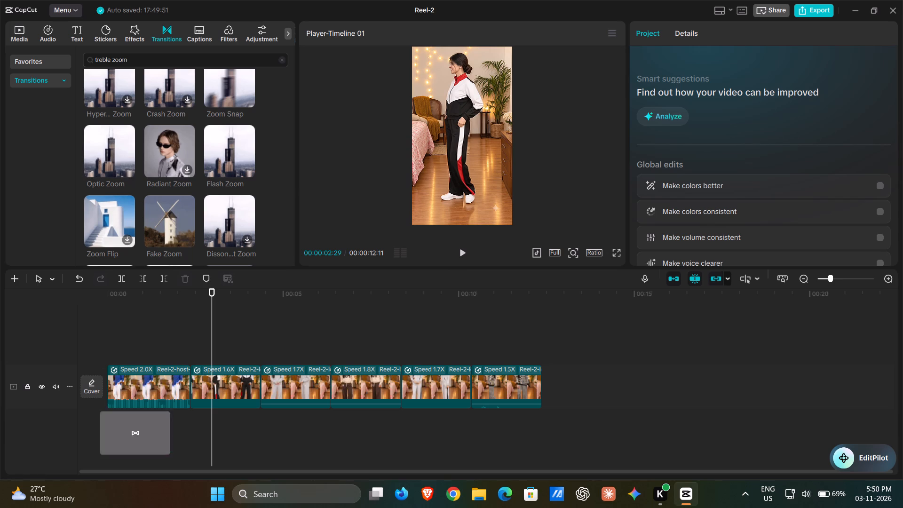
left_click_drag(120, 507, 159, 385)
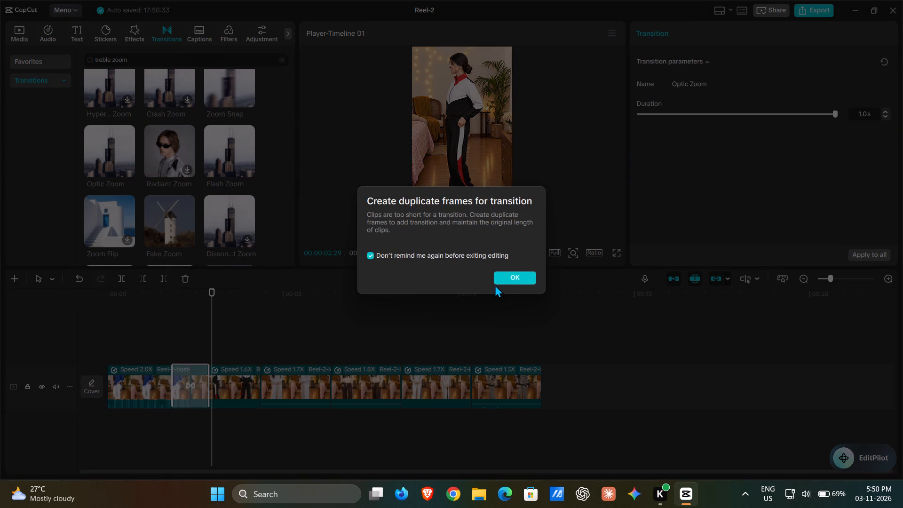
left_click(500, 285)
left_click(506, 279)
Add the Optic Zoom transition at each of the four remaining cuts between the look clips.
left_click_drag(116, 167, 250, 331)
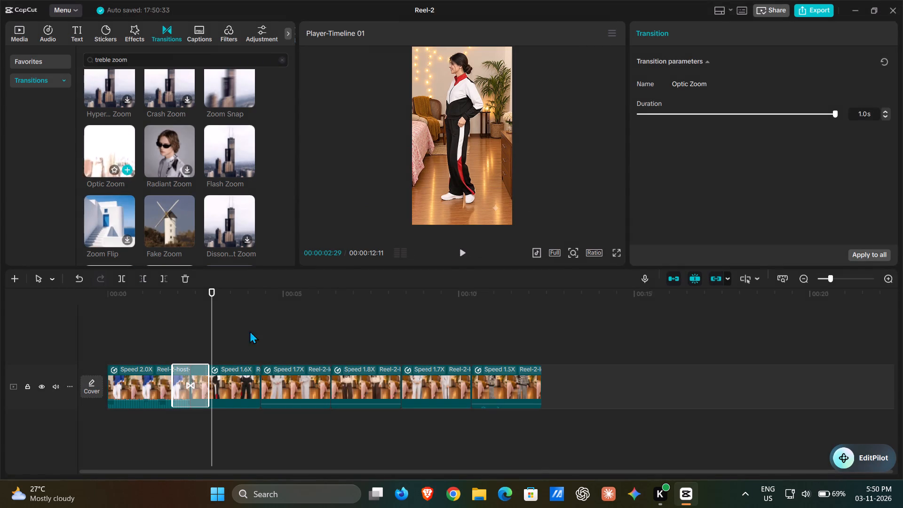
left_click_drag(250, 331, 249, 323)
left_click_drag(102, 149, 237, 395)
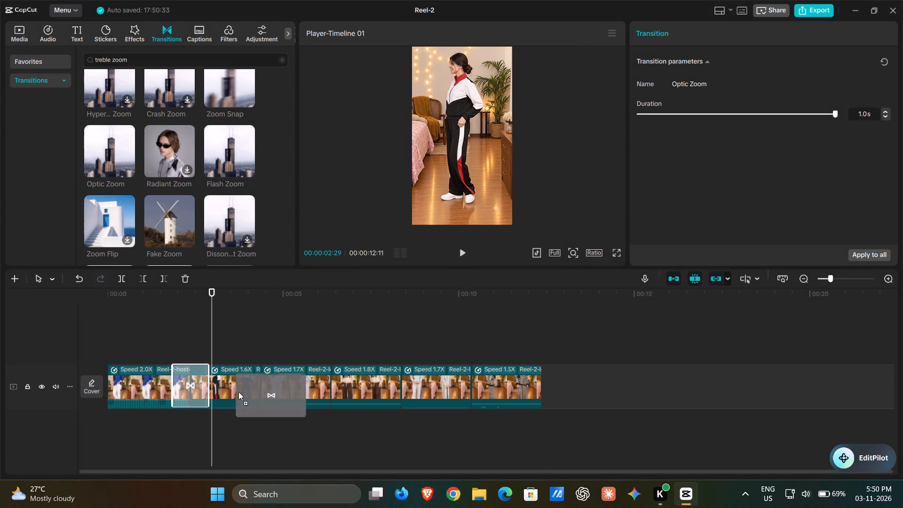
left_click_drag(117, 165, 150, 179)
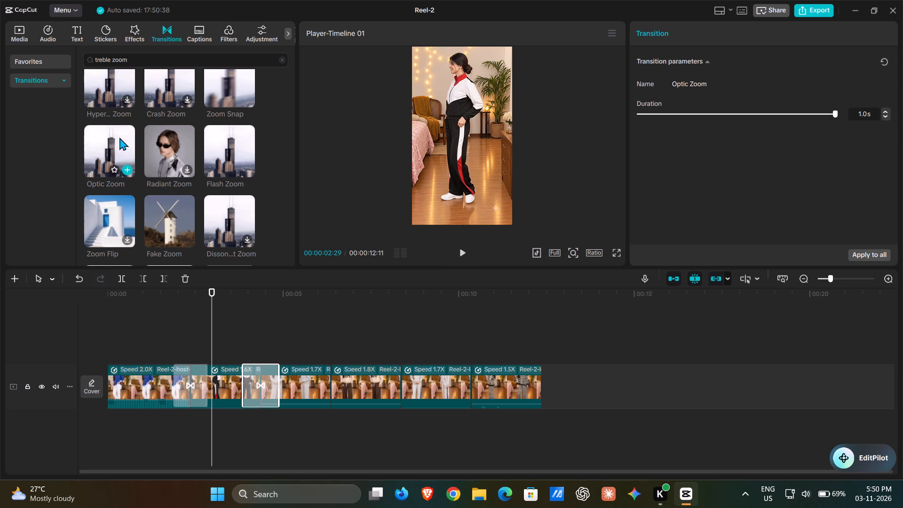
left_click_drag(119, 137, 304, 392)
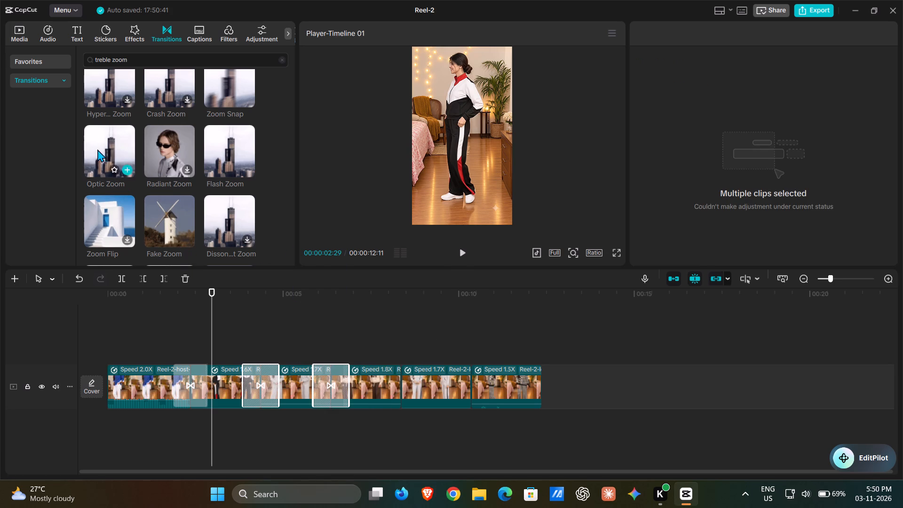
left_click_drag(97, 149, 373, 391)
left_click_drag(117, 145, 135, 159)
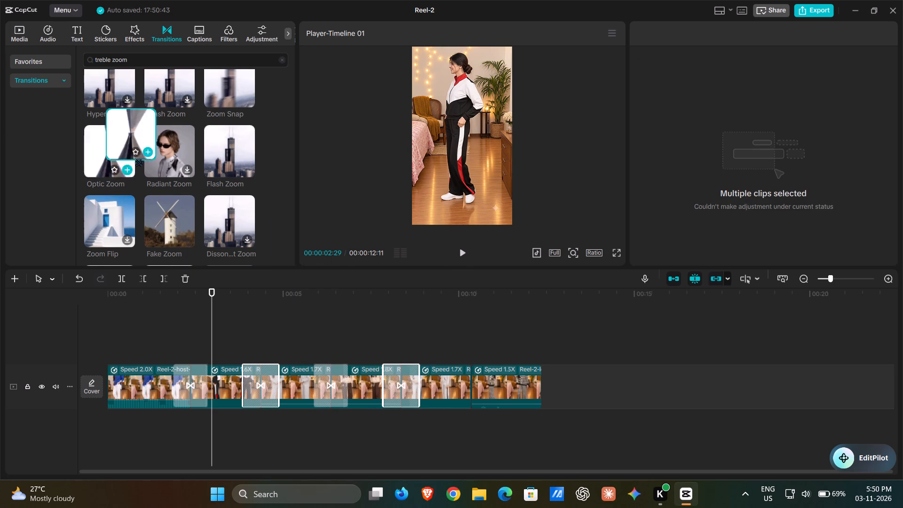
left_click_drag(135, 159, 447, 393)
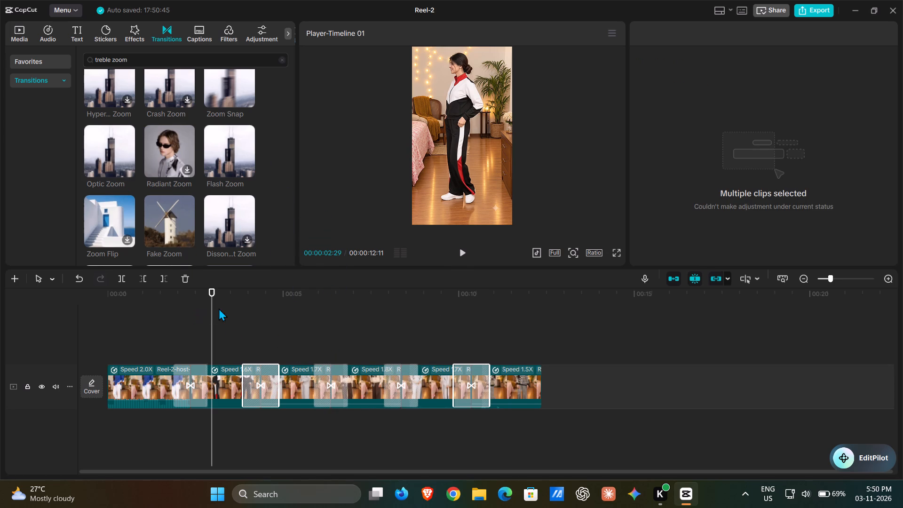
Play the whole sequence from the start to check the transitions, return to the beginning and look over the other zoom transitions.
left_click_drag(215, 304, 80, 331)
key("space")
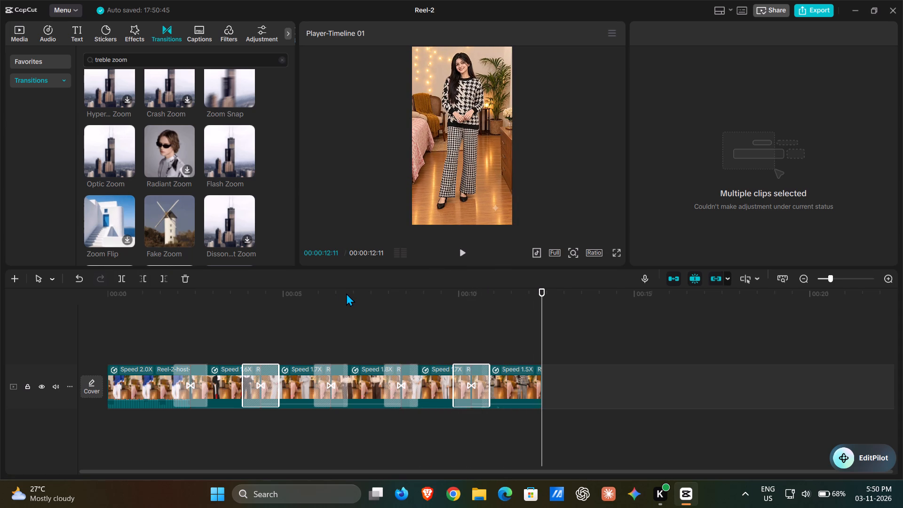
left_click_drag(541, 298, 767, 373)
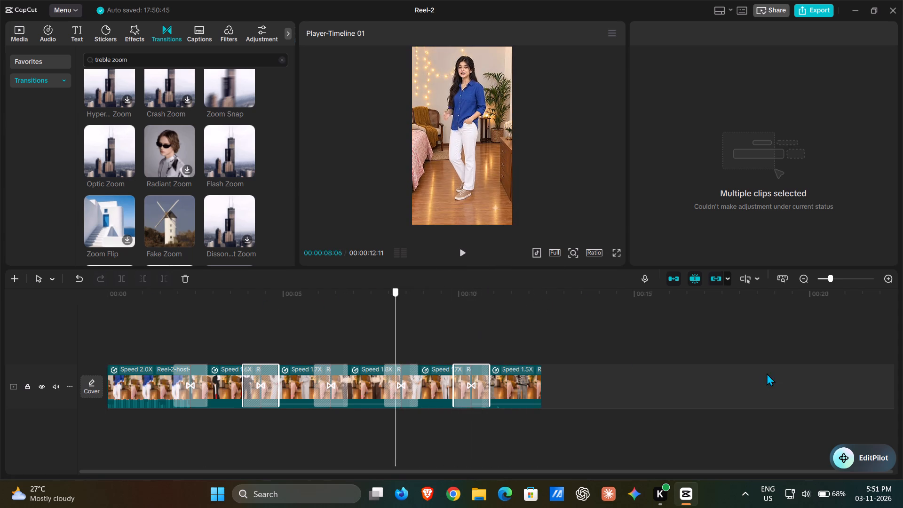
left_click_drag(767, 373, 96, 327)
scroll(201, 222, "down", 3)
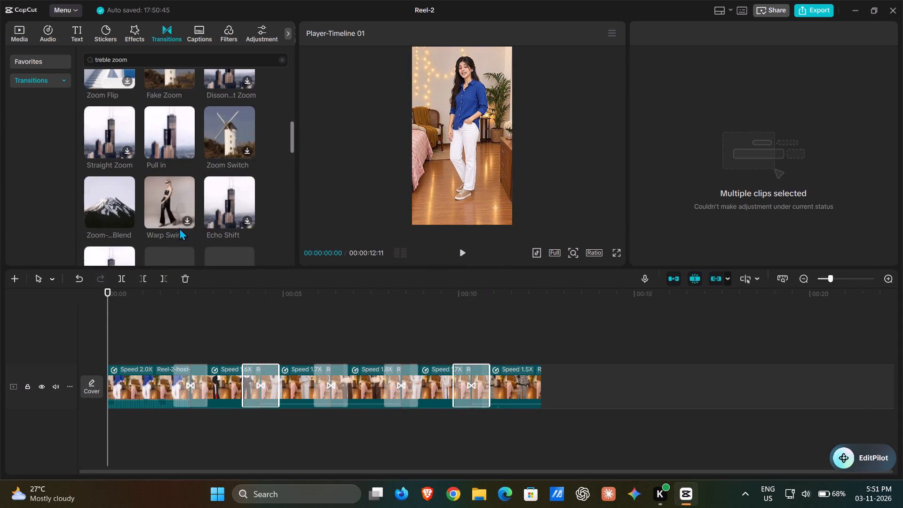
scroll(163, 198, "down", 10)
scroll(194, 208, "up", 5)
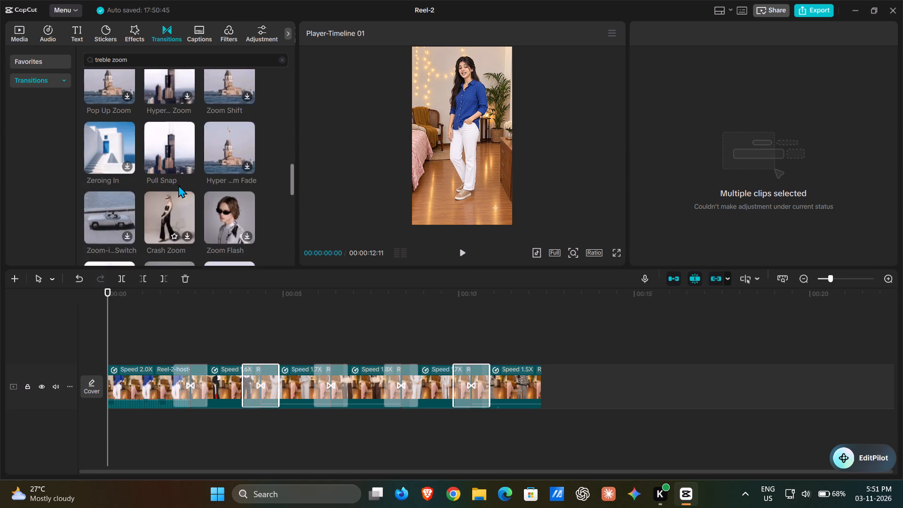
scroll(171, 178, "up", 5)
Preview the Halloween Background track in the music library, skip ahead to about 20 seconds and pause it.
left_click(46, 31)
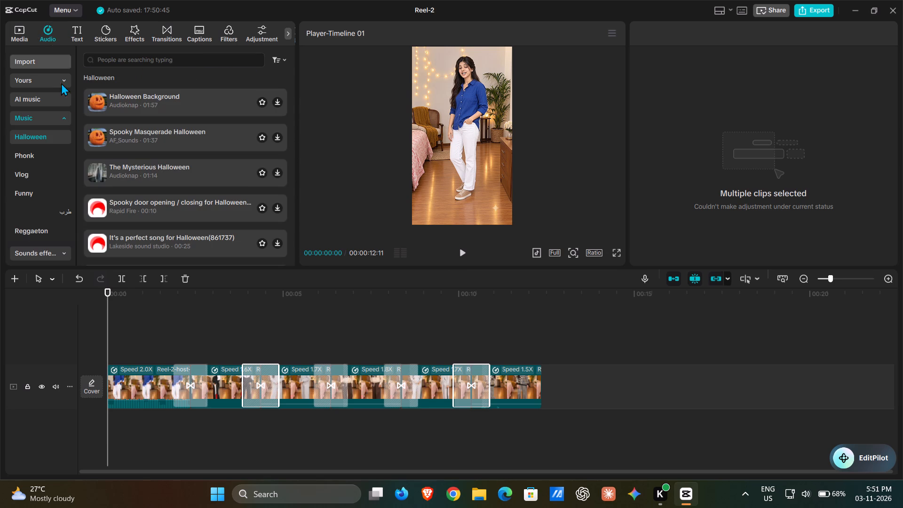
left_click(193, 108)
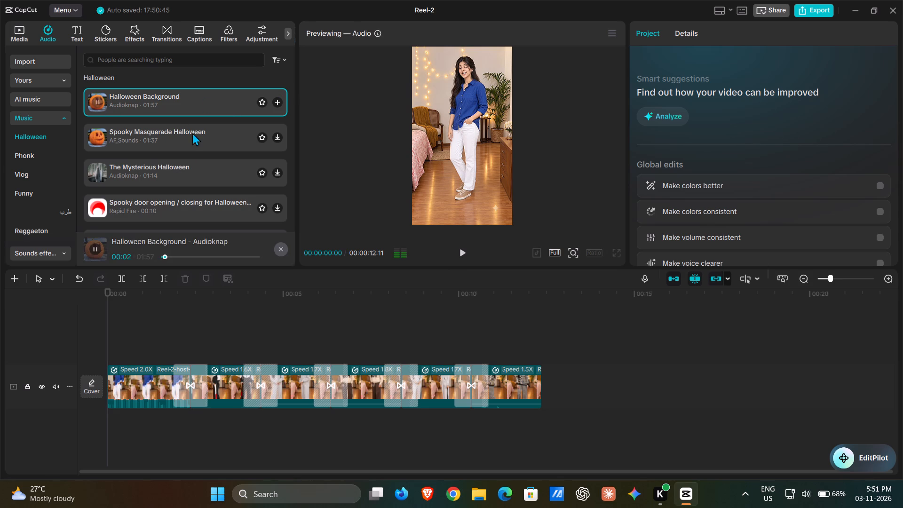
left_click(179, 257)
left_click(95, 247)
left_click_drag(167, 240, 166, 278)
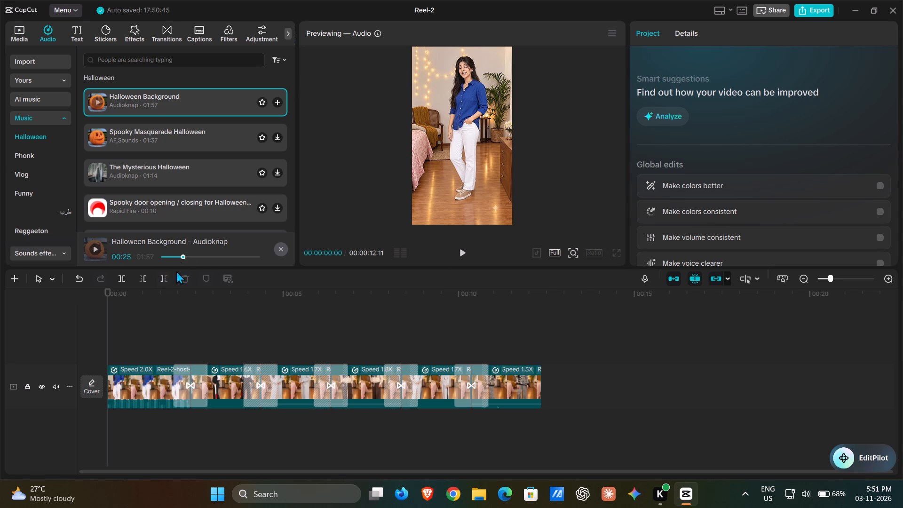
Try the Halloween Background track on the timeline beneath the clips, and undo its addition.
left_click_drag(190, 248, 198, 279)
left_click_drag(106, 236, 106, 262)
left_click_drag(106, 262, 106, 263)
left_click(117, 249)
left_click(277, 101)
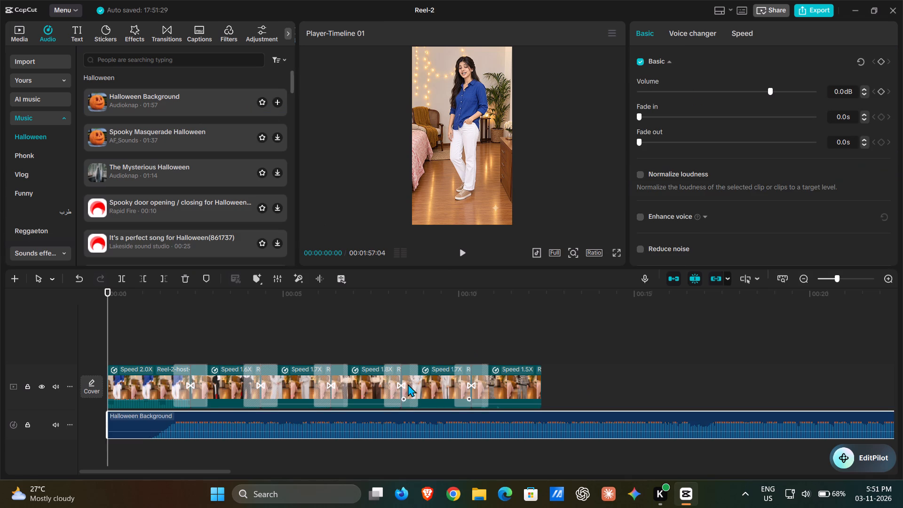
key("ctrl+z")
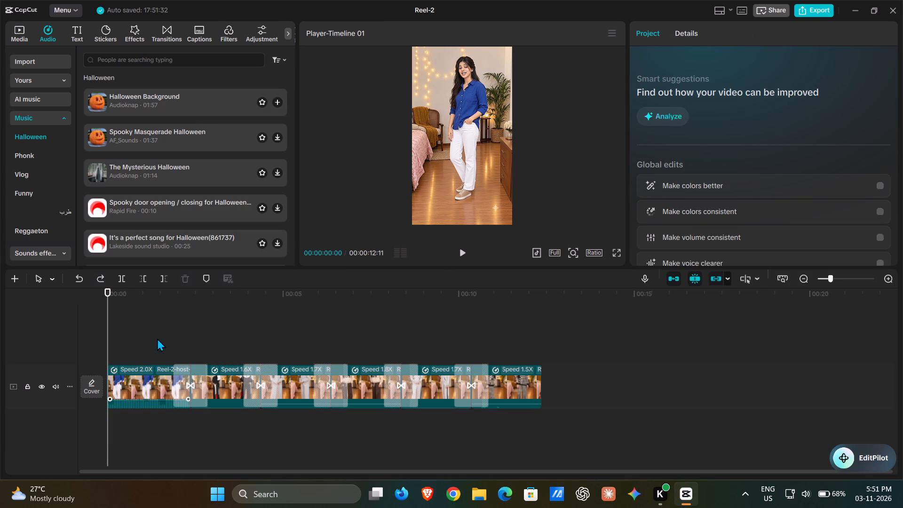
Search the sound effects for "camera shutter" and preview the first three results, ending with Camera shutter sound (analog).
scroll(61, 224, "down", 3)
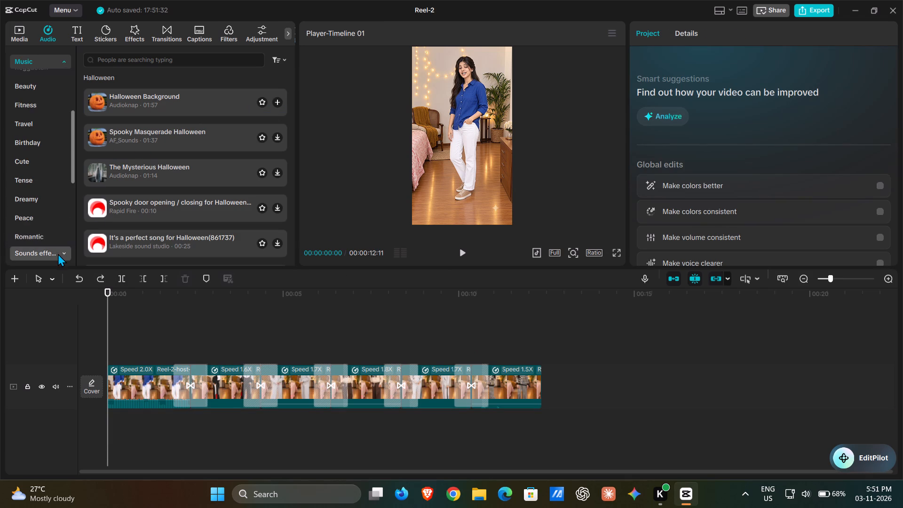
left_click(58, 254)
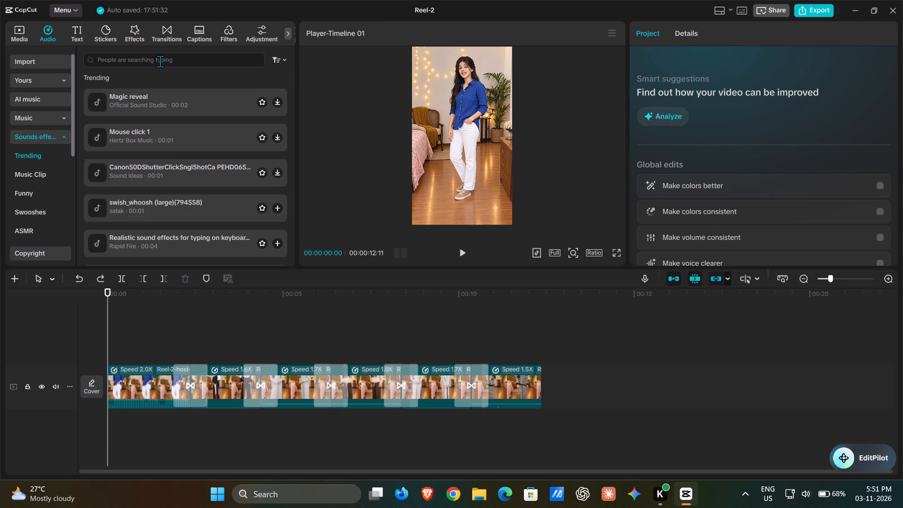
left_click(160, 61)
key("c")
key("a")
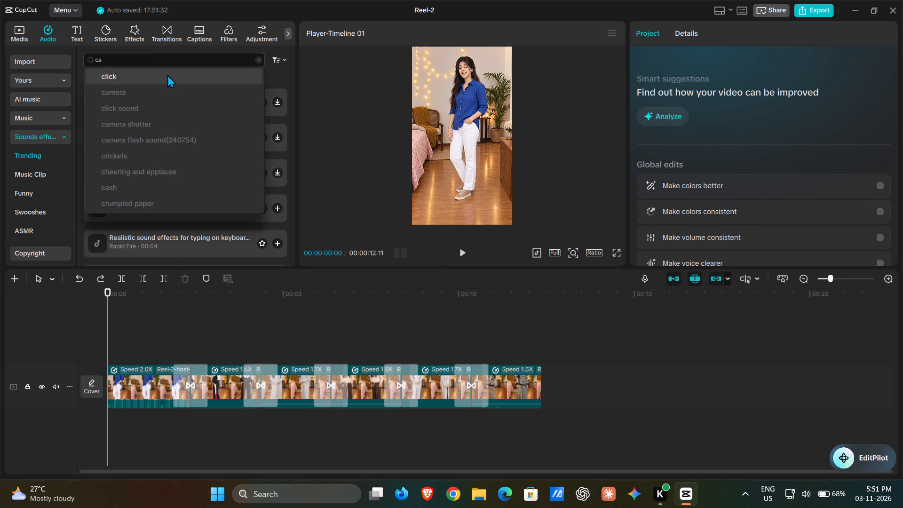
type("mera")
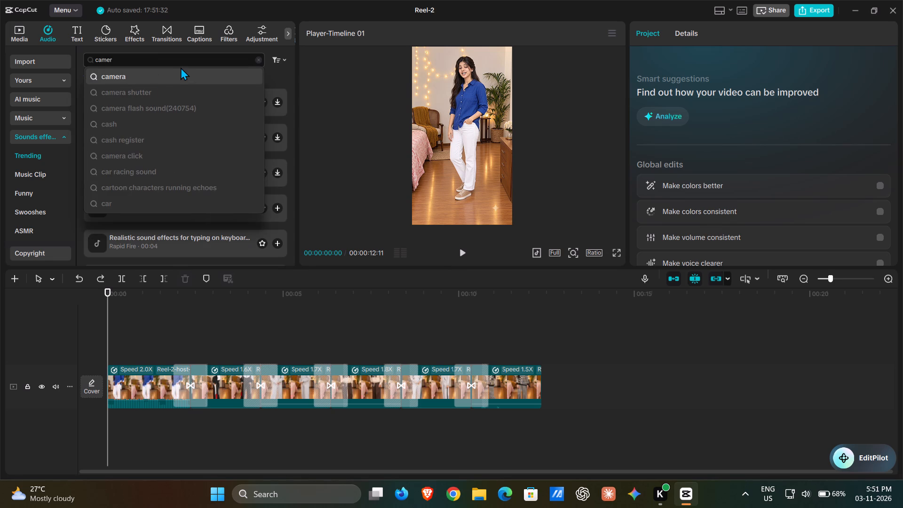
left_click(197, 79)
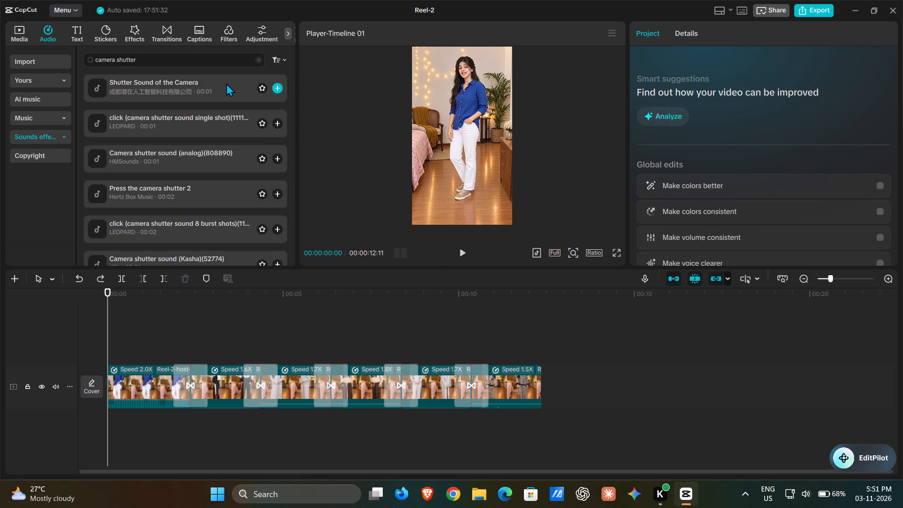
left_click(182, 90)
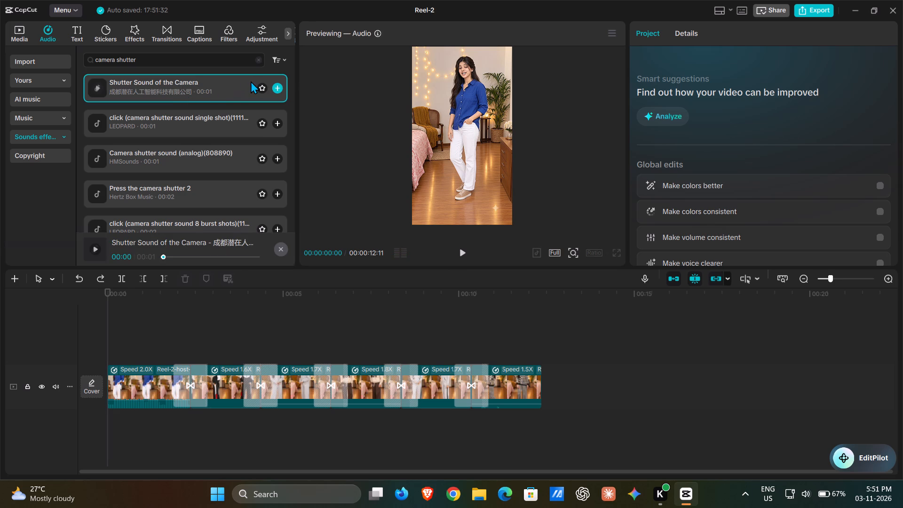
left_click(185, 113)
left_click(180, 125)
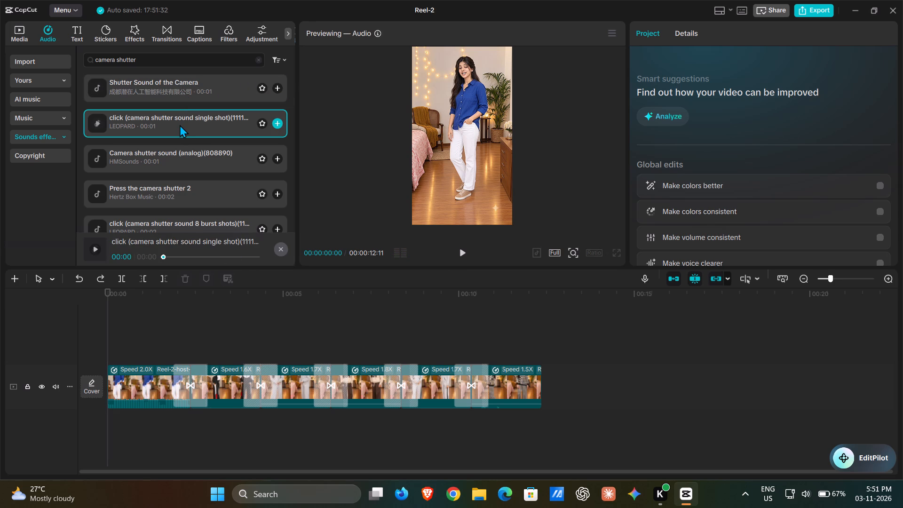
left_click(174, 151)
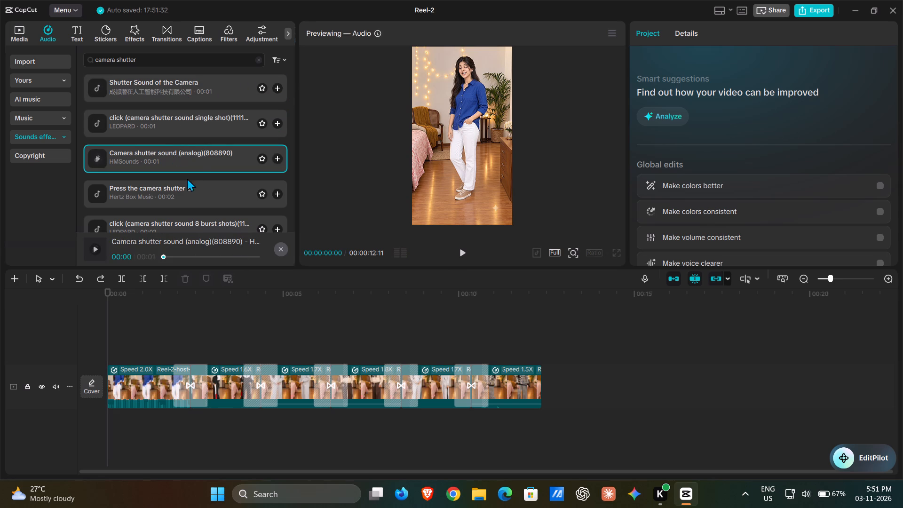
Place Camera shutter sound (analog) beneath the first transition and trim both ends to a short click starting at about 2.2 seconds.
left_click_drag(196, 154, 176, 427)
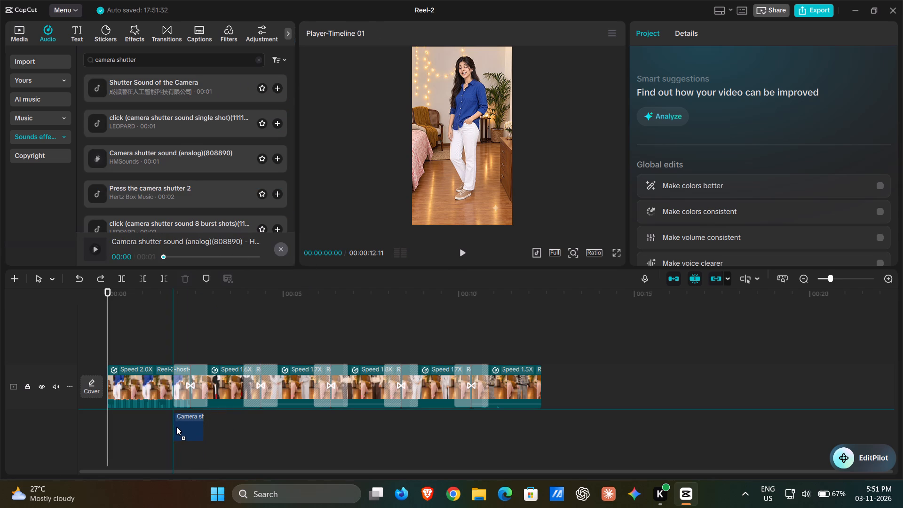
left_click_drag(176, 427, 177, 426)
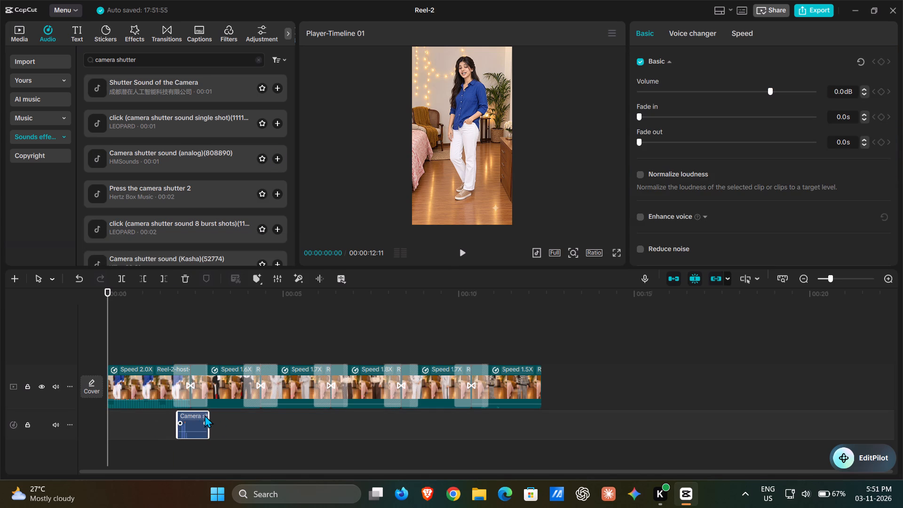
left_click_drag(210, 416, 193, 416)
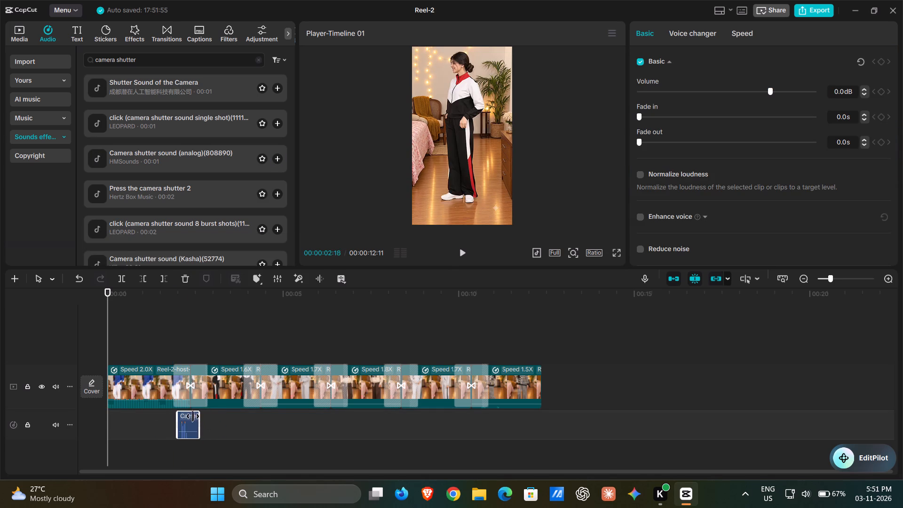
left_click_drag(193, 416, 190, 418)
left_click_drag(182, 412, 190, 413)
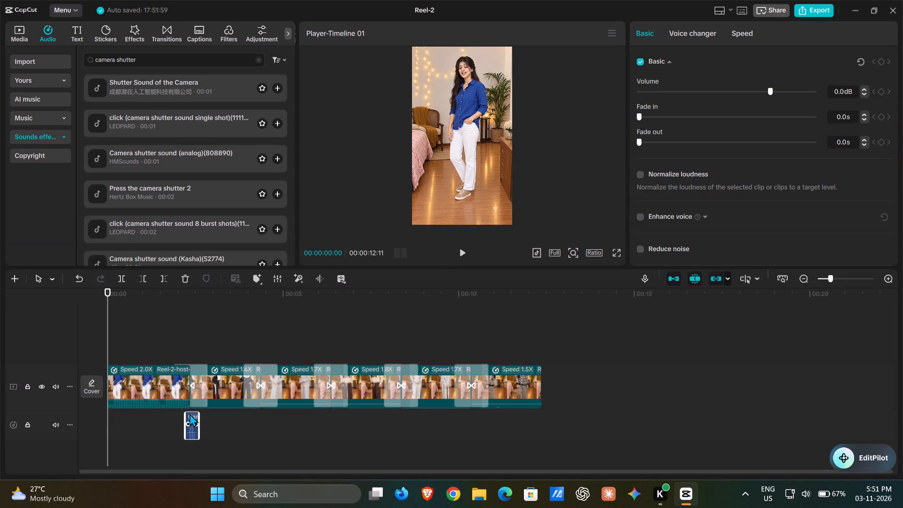
left_click_drag(190, 413, 190, 413)
Copy the trimmed shutter sound and paste it beneath the four remaining transitions, at about 4, 6, 8 and 10 seconds.
key("ctrl+c")
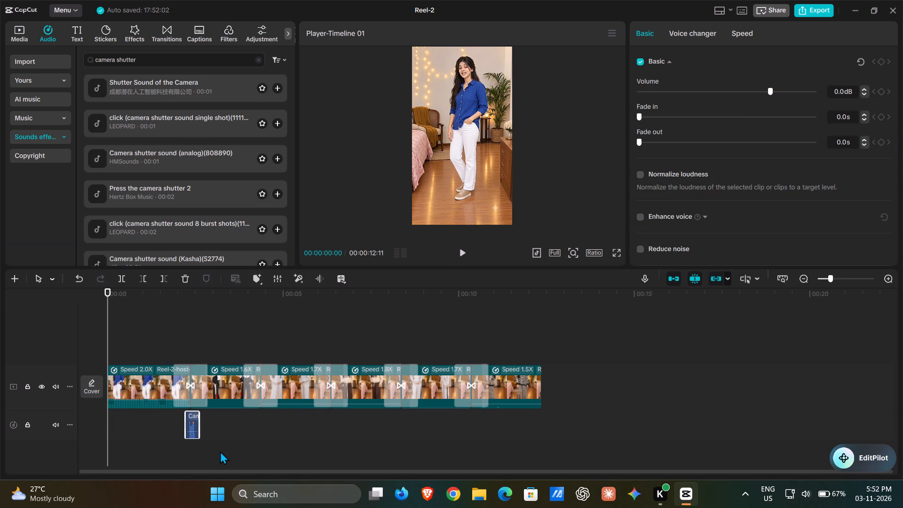
left_click_drag(107, 297, 253, 330)
key("ctrl+v")
left_click_drag(254, 331, 328, 348)
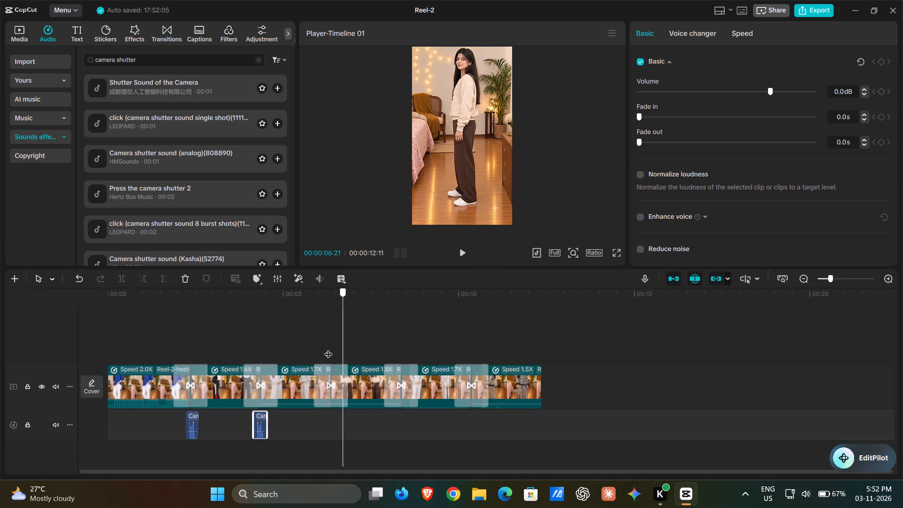
left_click_drag(328, 348, 326, 349)
key("ctrl+v")
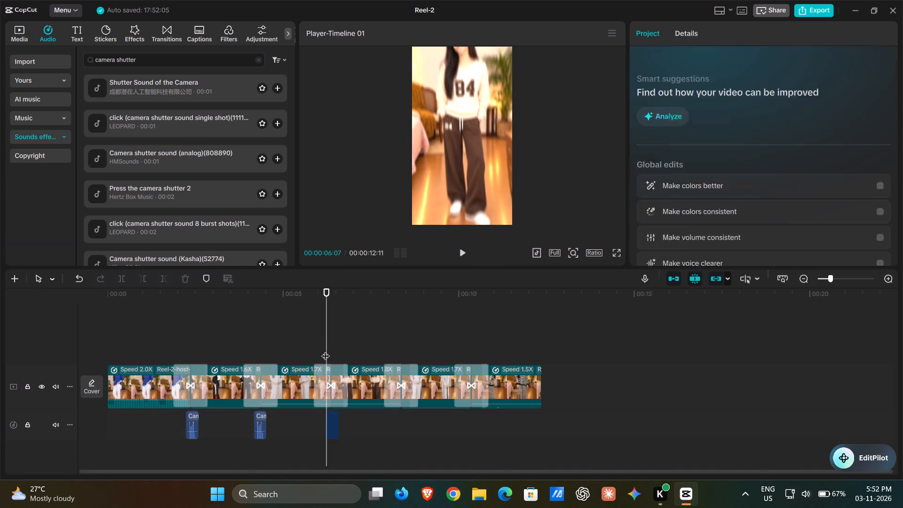
left_click_drag(325, 350, 397, 357)
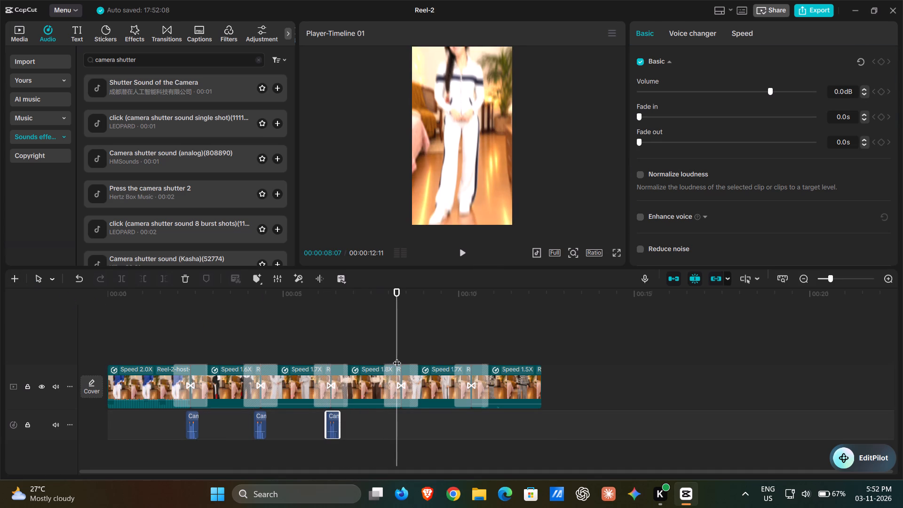
key("ctrl+v")
left_click_drag(397, 357, 464, 363)
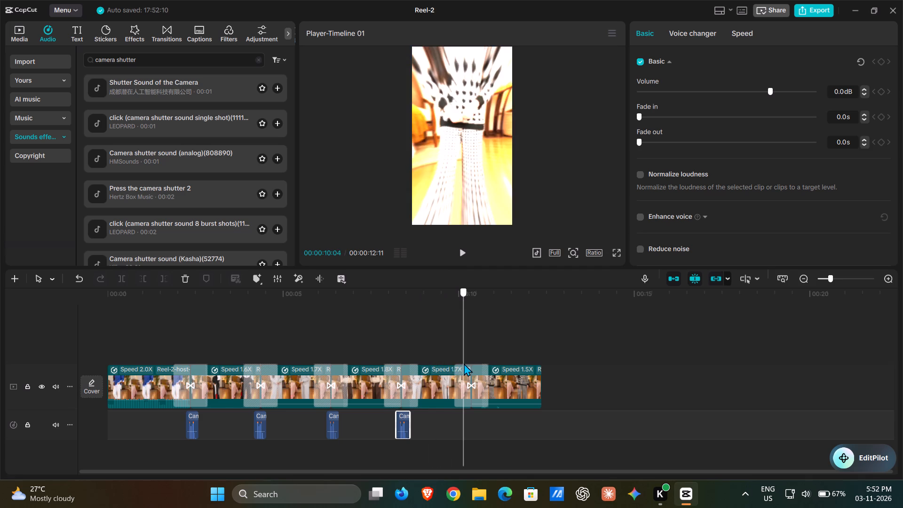
left_click_drag(464, 363, 467, 363)
key("ctrl+v")
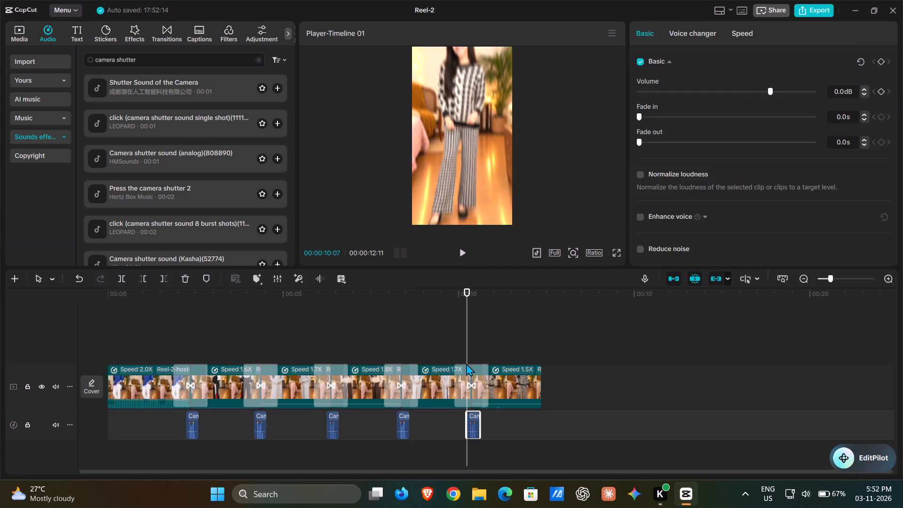
Play the whole sequence from the start to check the shutter sounds against the transitions.
left_click_drag(465, 362, 0, 369)
left_click(441, 344)
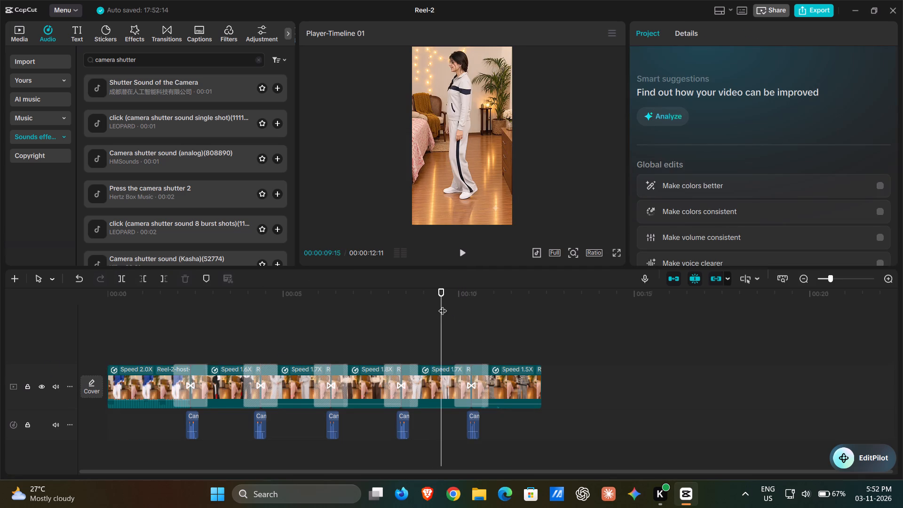
left_click_drag(442, 304, 0, 324)
key("space")
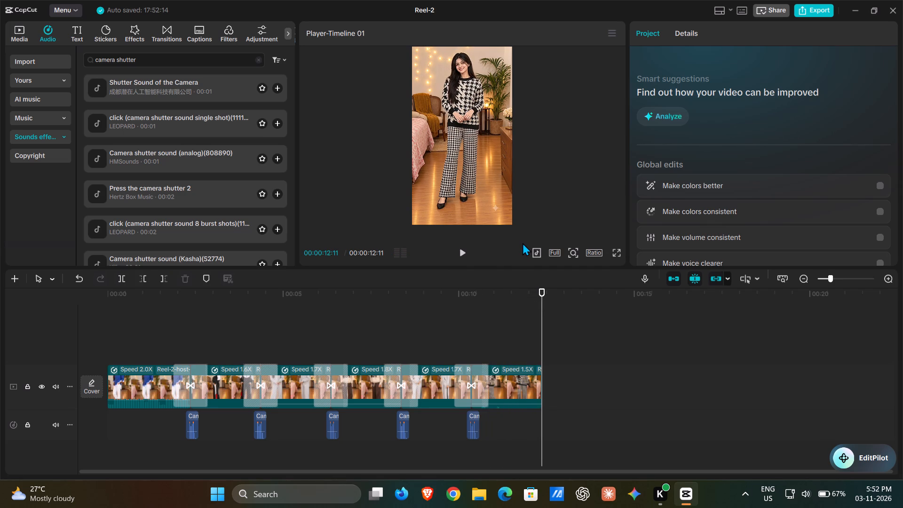
key("space")
Add a default text clip and move it to the start of the timeline, above the host clip.
left_click(79, 32)
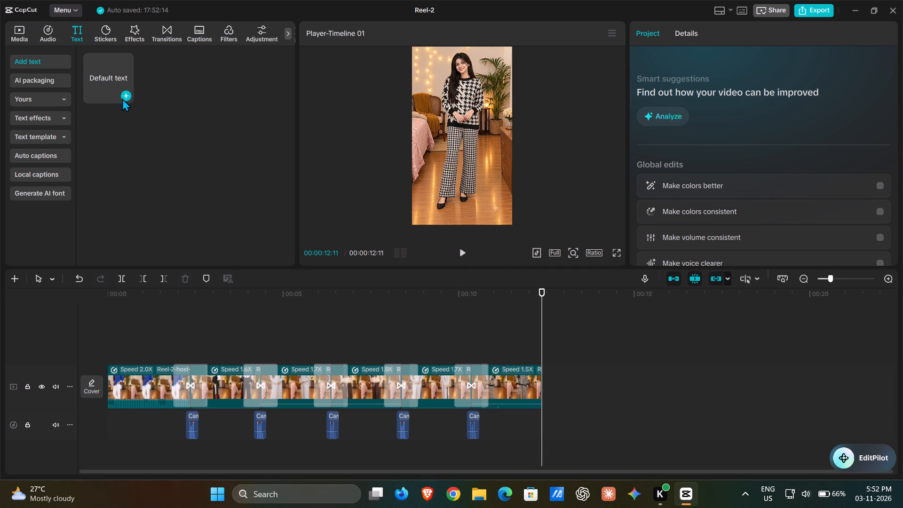
left_click(128, 97)
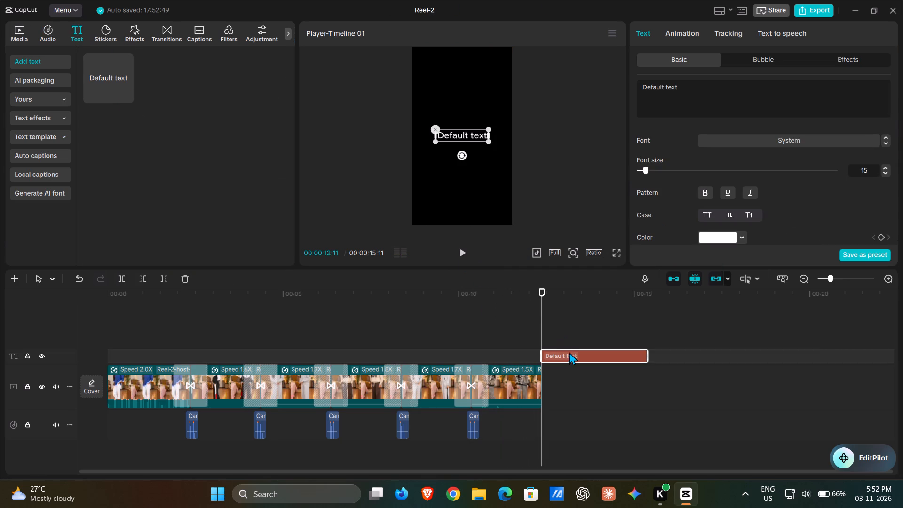
left_click_drag(570, 354, 136, 360)
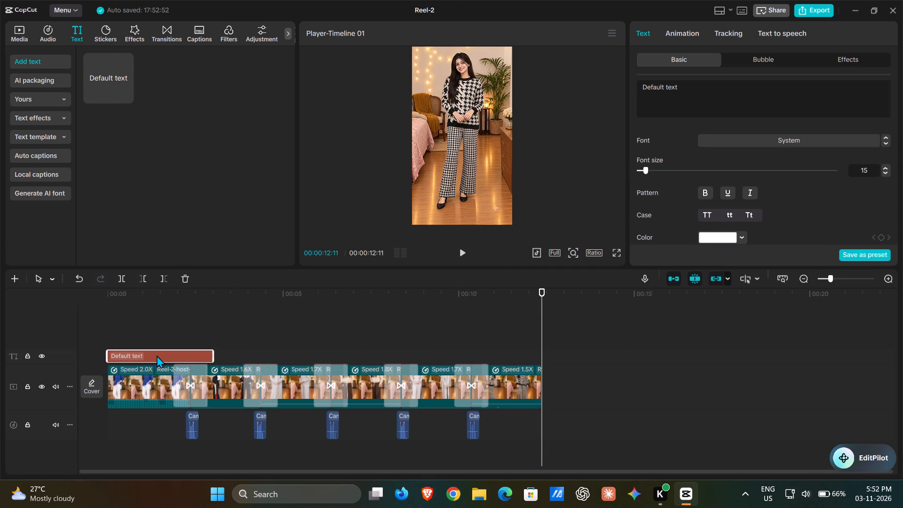
left_click(185, 355)
Return to the start of the video and replace the default text with "Meesho".
left_click_drag(540, 298, 1, 292)
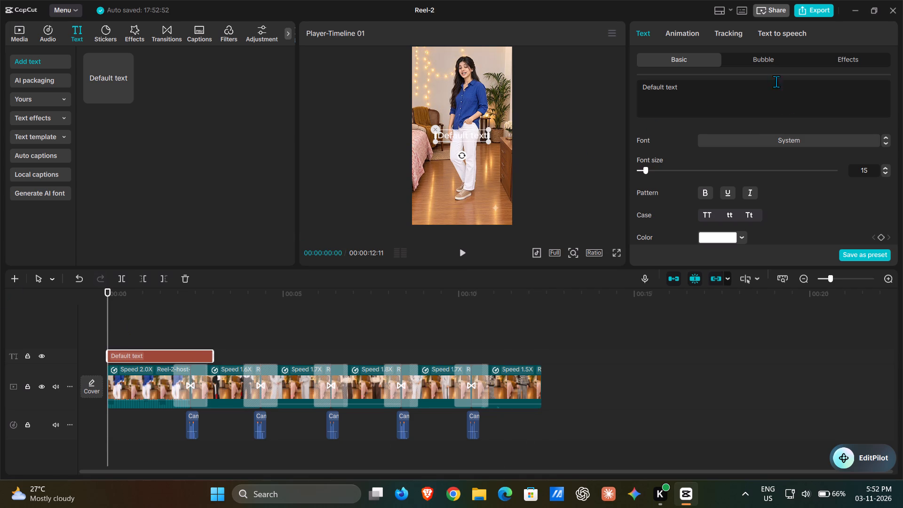
left_click_drag(743, 85, 591, 92)
key("BackSpace")
key("BackSpace")
key("BackSpace")
key("BackSpace")
key("BackSpace")
key("BackSpace")
key("BackSpace")
key("BackSpace")
key("BackSpace")
key("BackSpace")
key("BackSpace")
key("BackSpace")
key("BackSpace")
key("BackSpace")
key("BackSpace")
key("BackSpace")
key("BackSpace")
key("BackSpace")
key("BackSpace")
key("BackSpace")
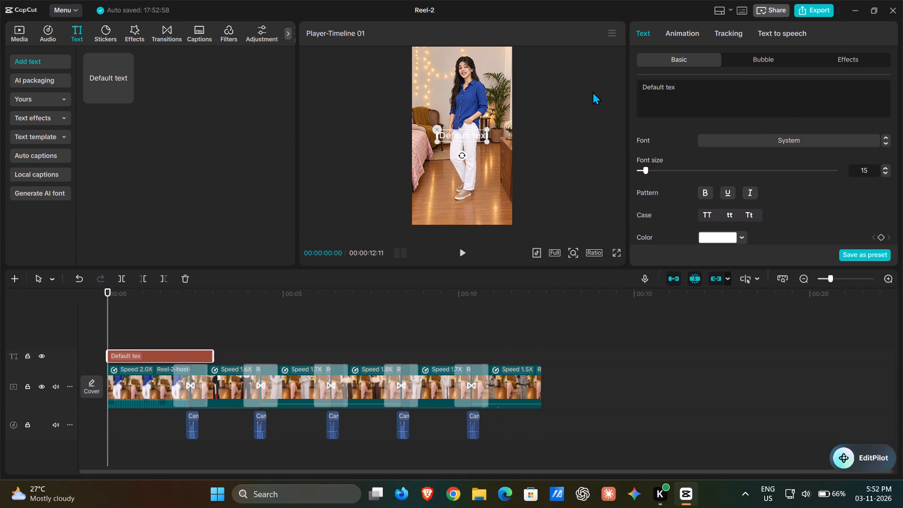
type("Top")
key("BackSpace")
key("BackSpace")
key("BackSpace")
key("BackSpace")
key("BackSpace")
key("BackSpace")
key("BackSpace")
key("BackSpace")
key("BackSpace")
key("BackSpace")
key("BackSpace")
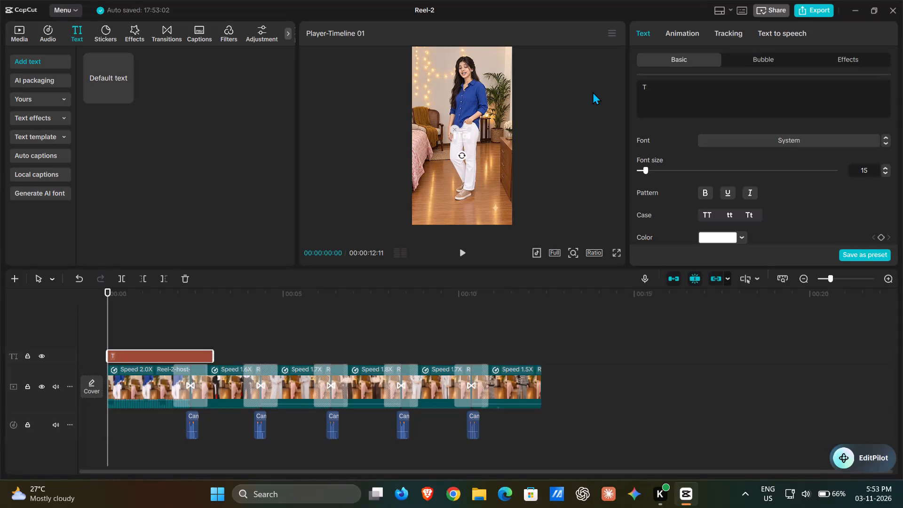
type("Meesho")
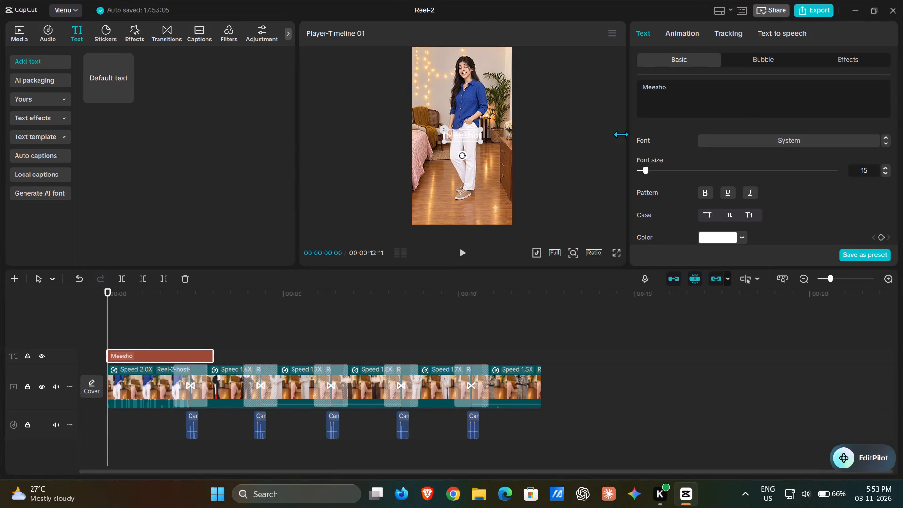
Set the font of the Meesho text to BebasNeue.
left_click(788, 148)
left_click(790, 144)
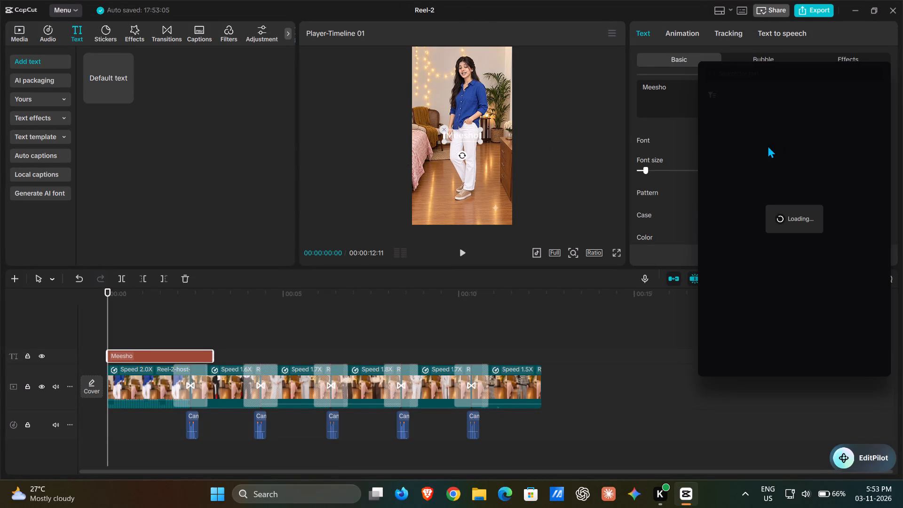
left_click(759, 157)
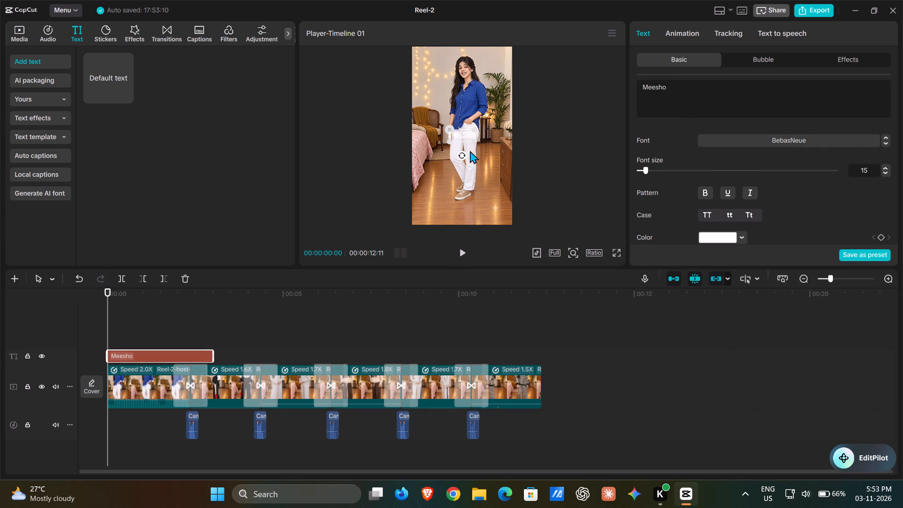
Enlarge the "Meesho" title to more than half the frame width and place it across the host's waist.
left_click_drag(473, 128, 514, 114)
left_click_drag(472, 142, 470, 134)
left_click_drag(499, 113, 492, 116)
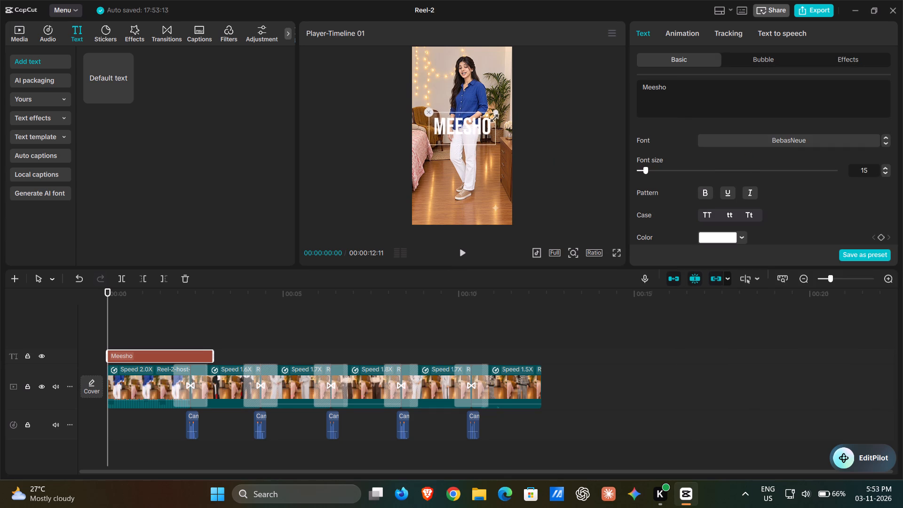
left_click_drag(492, 116, 490, 118)
left_click(478, 134)
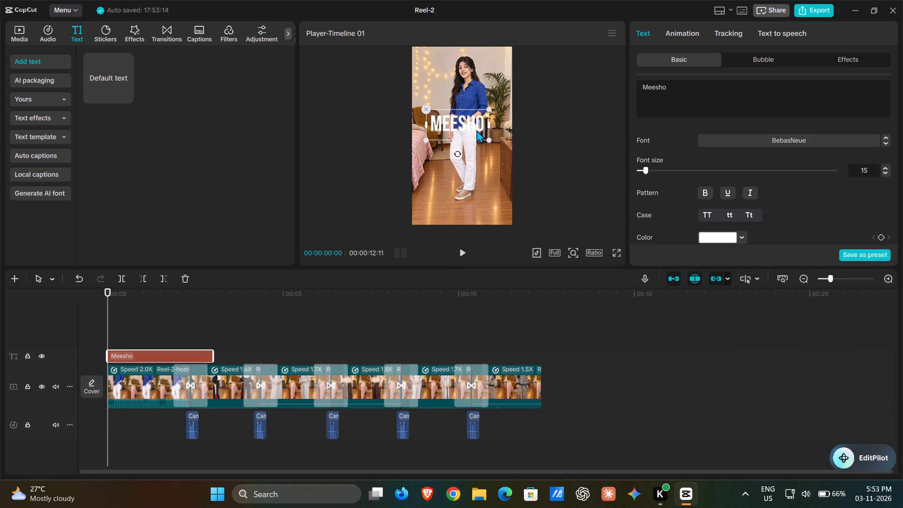
Apply the preset style with orange letters and a white outline to the "Meesho" title.
scroll(715, 181, "down", 2)
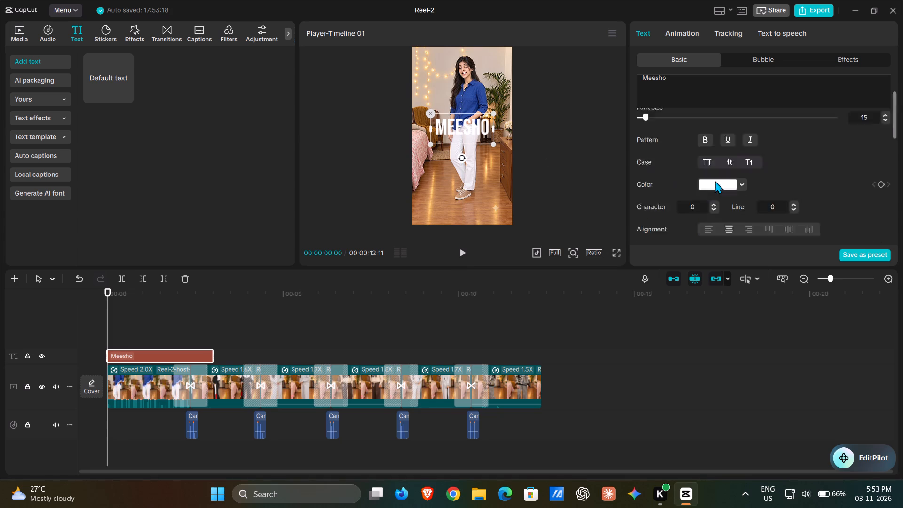
scroll(715, 181, "down", 4)
scroll(722, 172, "up", 3)
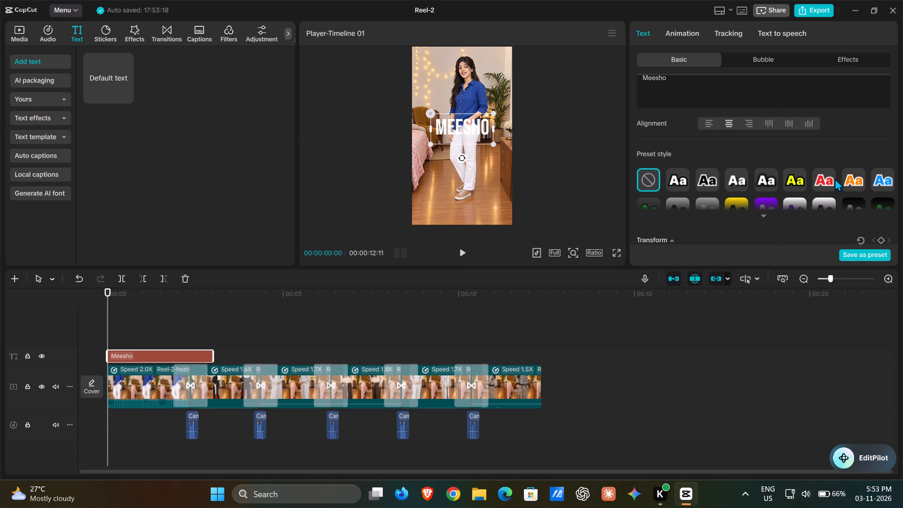
left_click(836, 178)
left_click(848, 179)
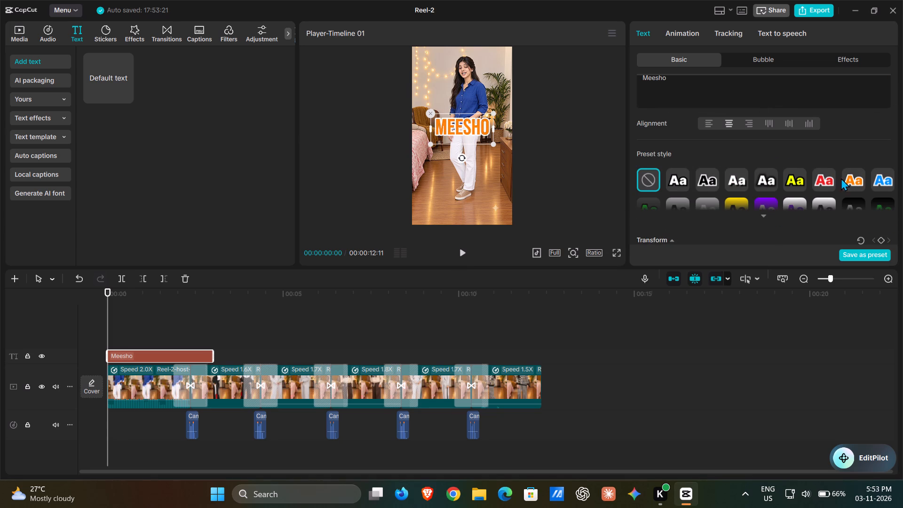
Shrink the "Meesho" title slightly and shift it a little down and left of the frame's centre.
left_click_drag(482, 130, 472, 134)
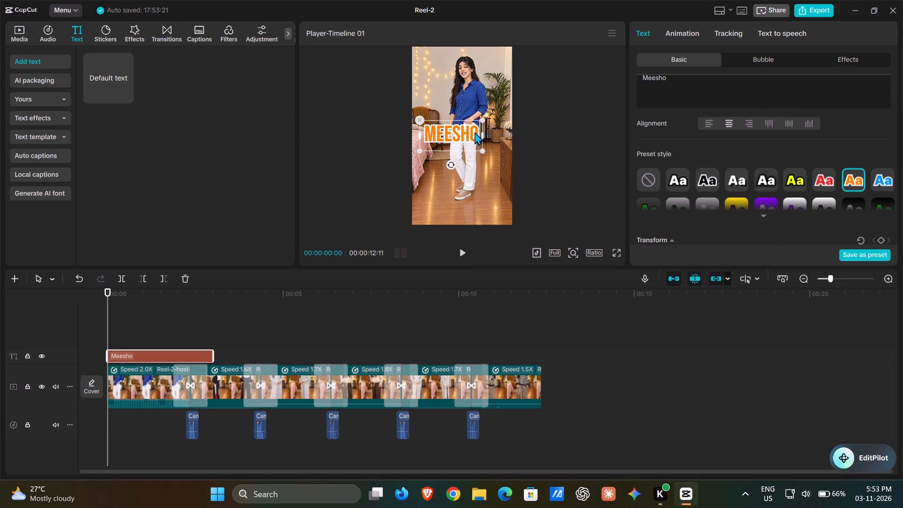
left_click(483, 153)
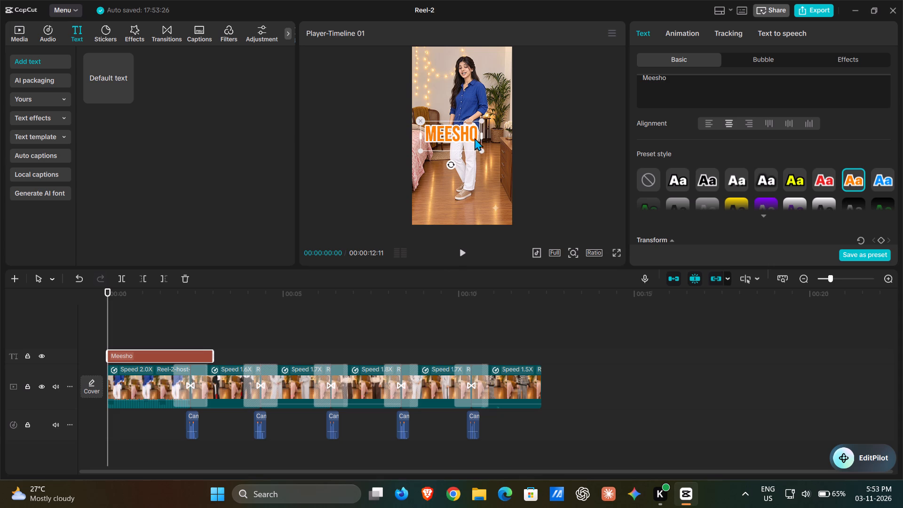
left_click(470, 138)
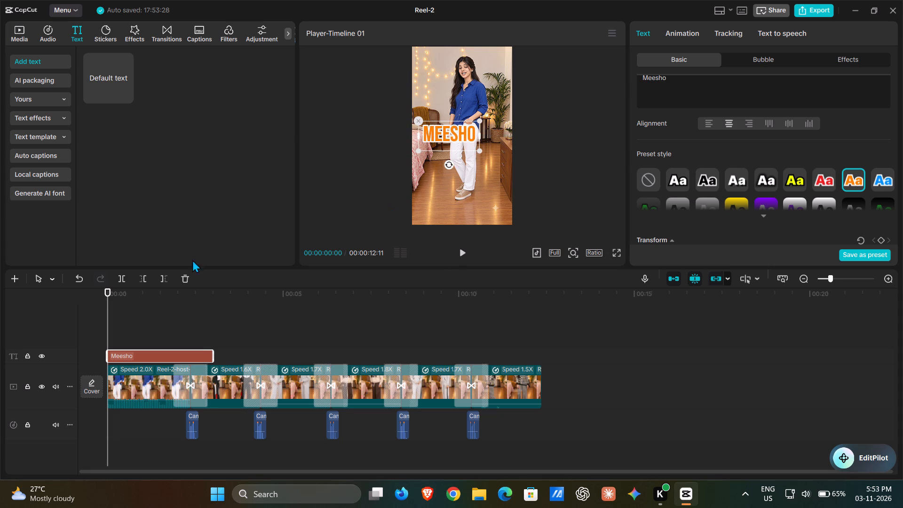
Add a second default text clip at the start and place its track beneath the "Meesho" clip.
left_click(128, 96)
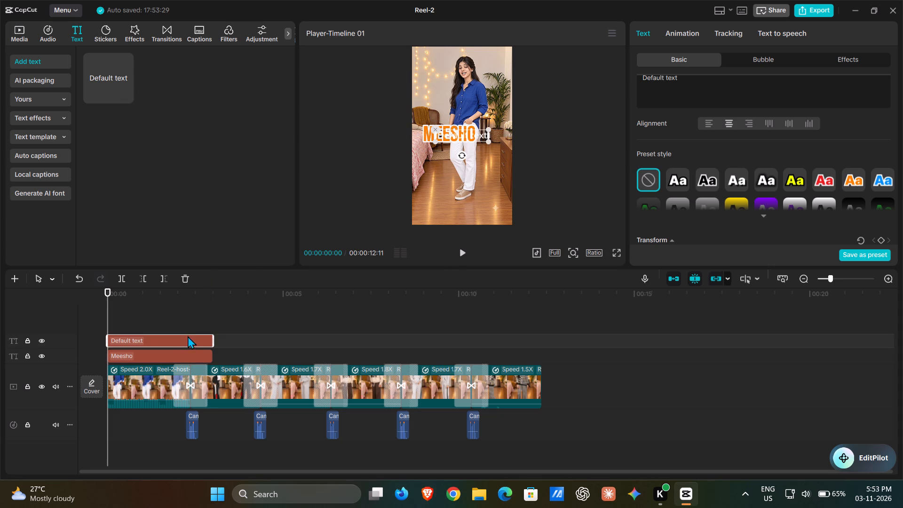
left_click_drag(186, 335, 187, 363)
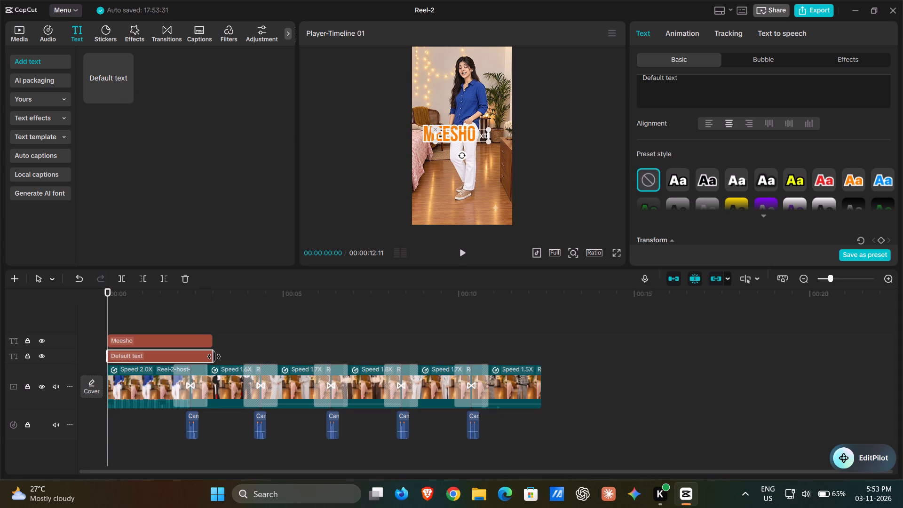
Trim both text clips to the same end, just before the first shutter sound, and return to the video's start.
left_click_drag(215, 356, 193, 358)
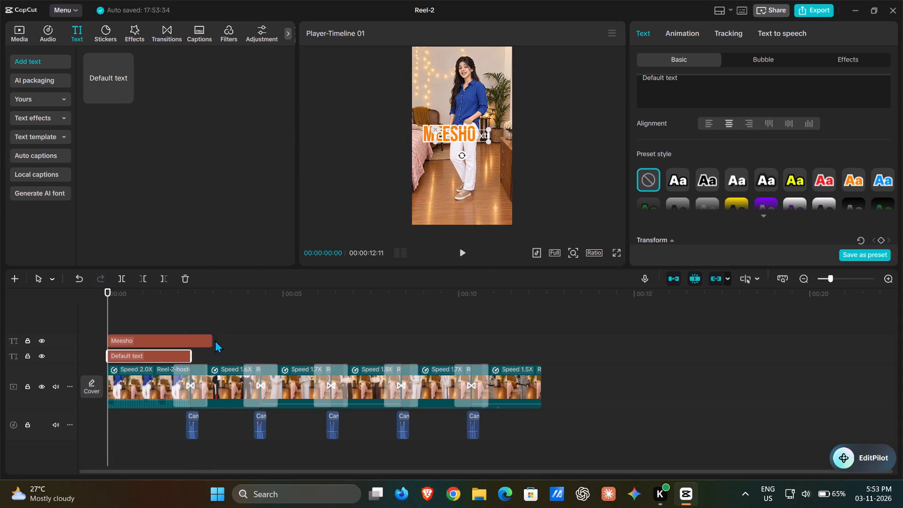
left_click(215, 340)
left_click(212, 340)
left_click_drag(212, 340, 185, 343)
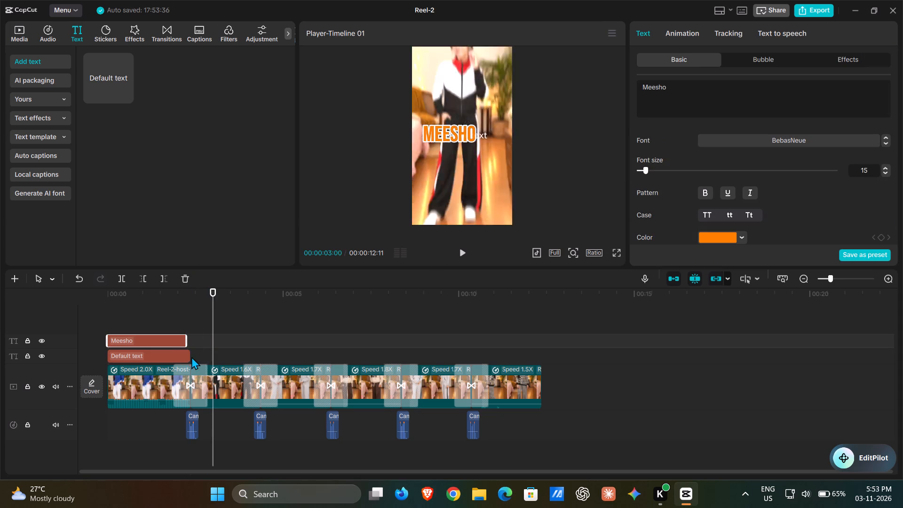
left_click(180, 354)
left_click_drag(188, 354, 182, 353)
left_click_drag(216, 299, 92, 328)
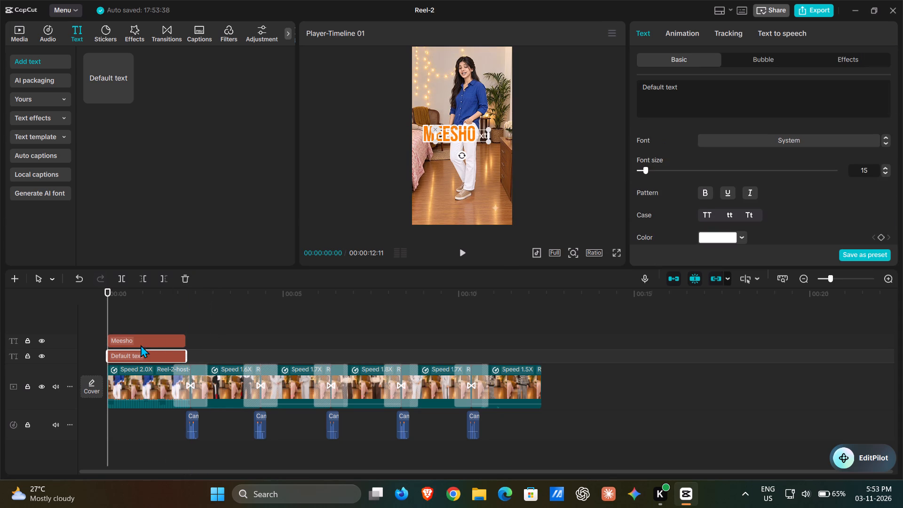
Replace the default text with "Best Seller Co-Ord Sets" and place it just below the "Meesho" title.
left_click(146, 352)
left_click_drag(727, 93, 491, 82)
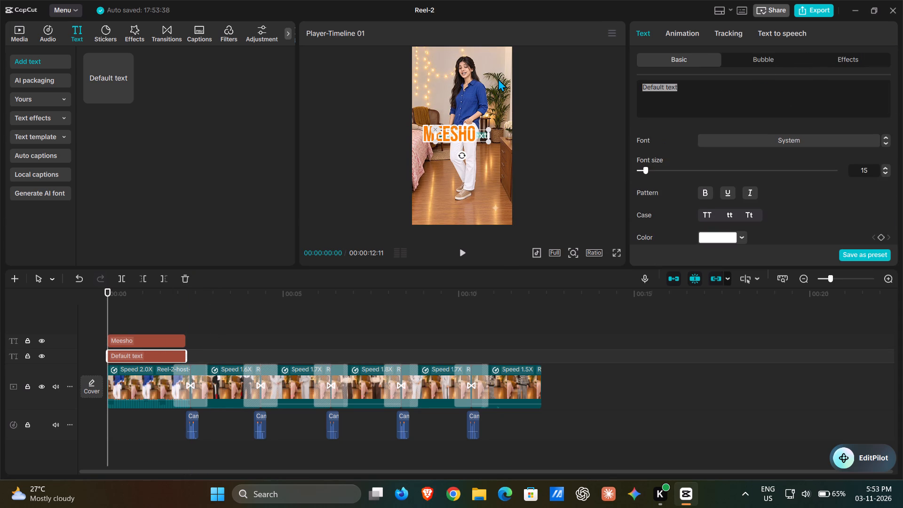
key("BackSpace")
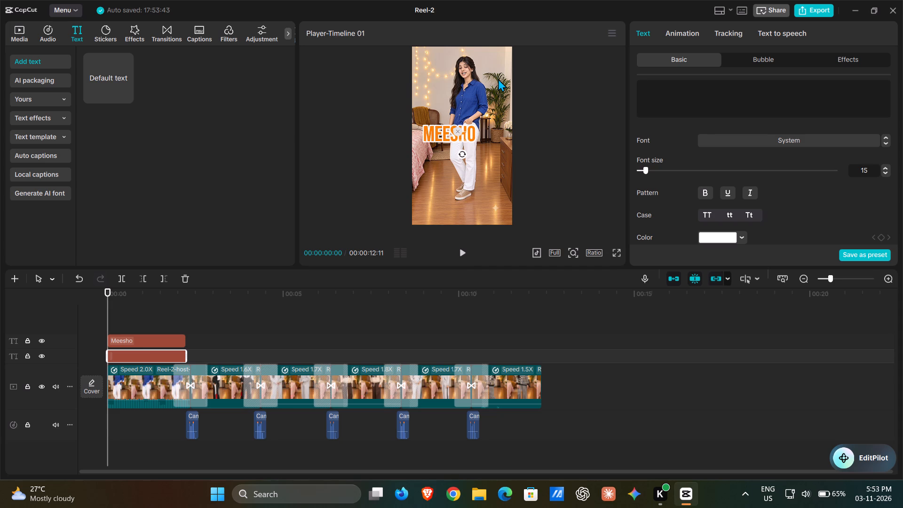
type("Best")
key("space")
type("Seller")
key("space")
type("Co")
type("-ord")
key("BackSpace")
key("BackSpace")
key("BackSpace")
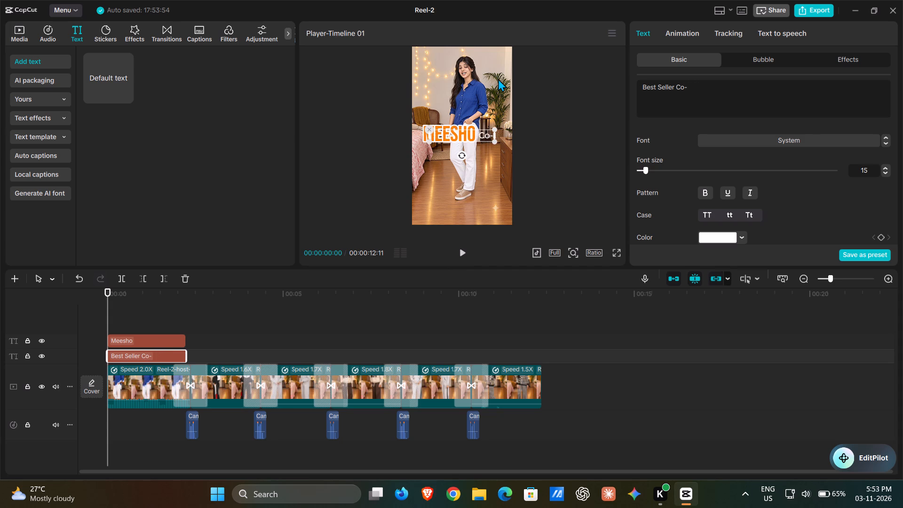
type("Ord Sets")
left_click_drag(491, 135, 492, 153)
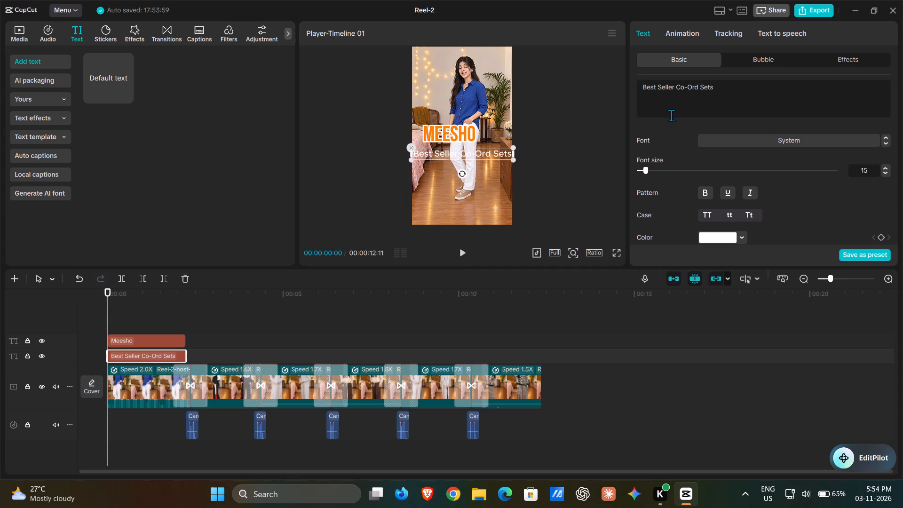
Replace "Co-Ord Sets" in the subtitle with "Winter outfits".
left_click_drag(675, 91, 815, 103)
key("ctrl+BackSpace")
key("ctrl+BackSpace")
key("ctrl+BackSpace")
key("ctrl+BackSpace")
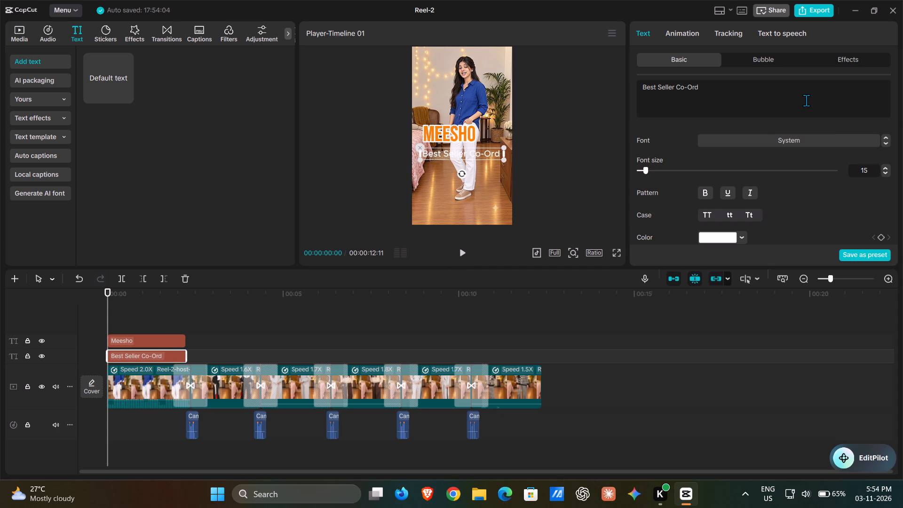
key("ctrl+BackSpace")
key("ctrl+BackSpace")
key("ctrl+BackSpace")
key("ctrl+BackSpace")
key("ctrl+BackSpace")
key("ctrl+BackSpace")
key("ctrl+BackSpace")
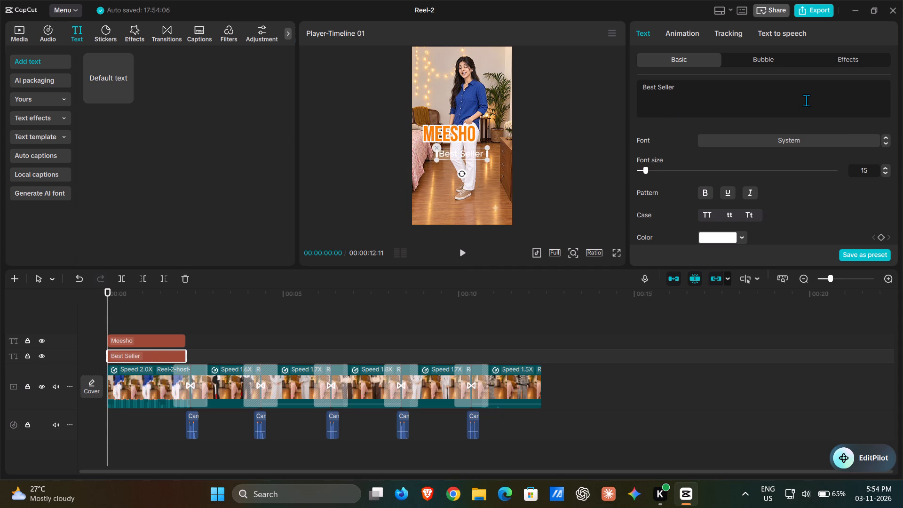
type("Winter outfits")
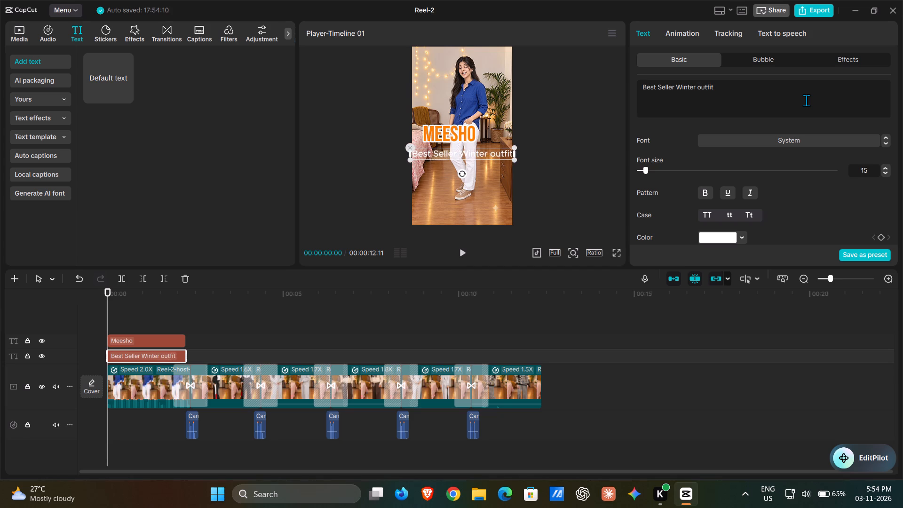
Capitalise the last word of the subtitle so it reads "Best Seller Winter Outfits".
left_click(699, 92)
left_click(697, 89)
left_click(700, 90)
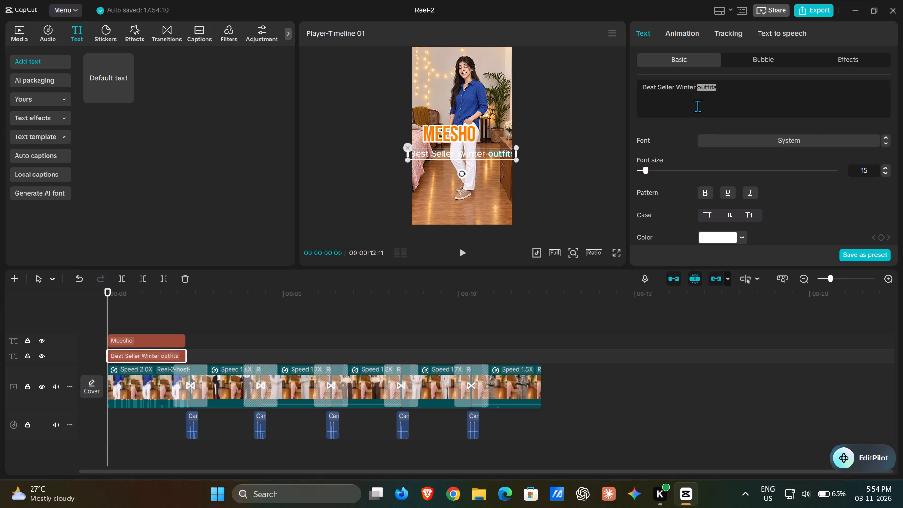
left_click(701, 87)
key("BackSpace")
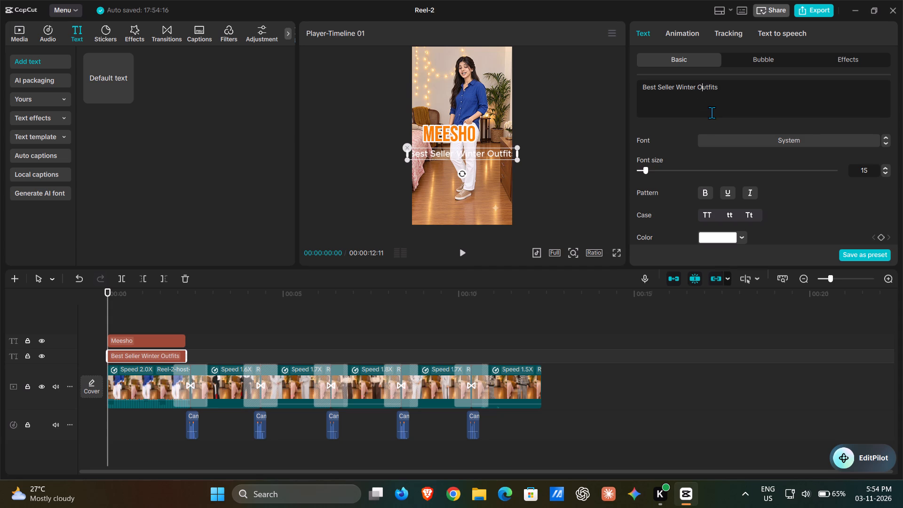
Set the font of the "Best Seller Winter Outfits" subtitle to Gabriola.
left_click(516, 150)
left_click(746, 149)
left_click(748, 145)
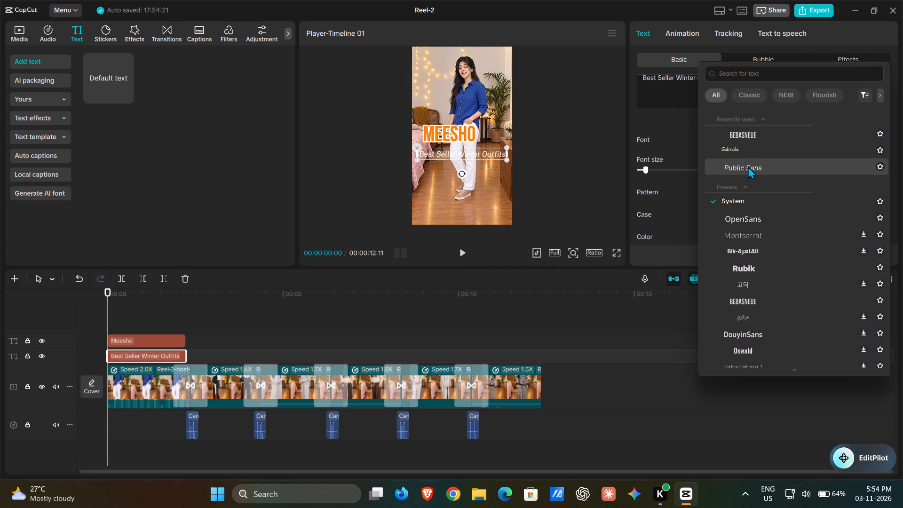
left_click(746, 150)
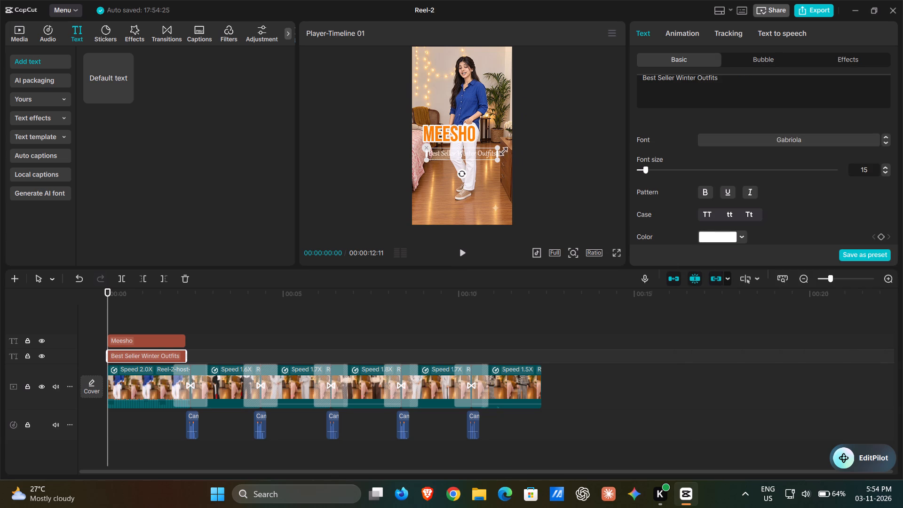
Resize the subtitle and place it directly under the "Meesho" title, offset right and reaching the frame's right edge.
left_click_drag(500, 148, 511, 143)
left_click_drag(461, 156, 478, 153)
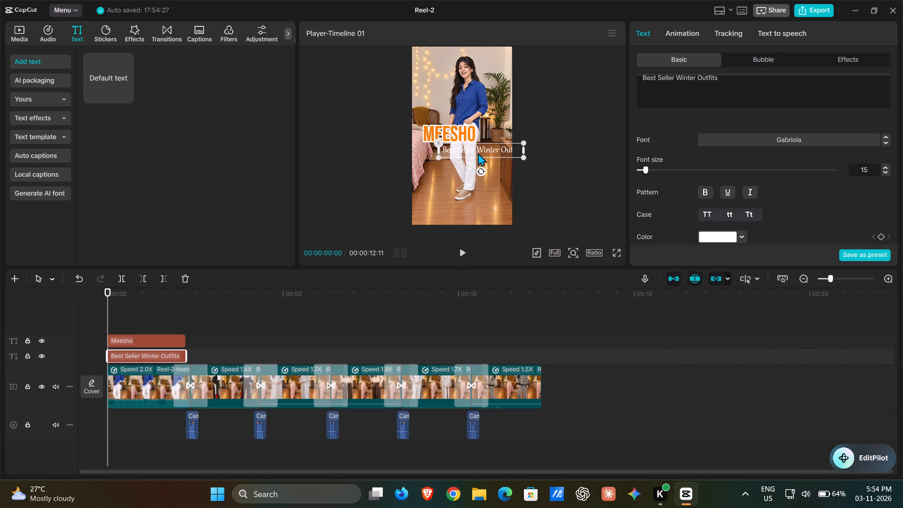
left_click_drag(478, 153, 477, 153)
left_click_drag(517, 141, 506, 146)
left_click_drag(499, 152, 500, 152)
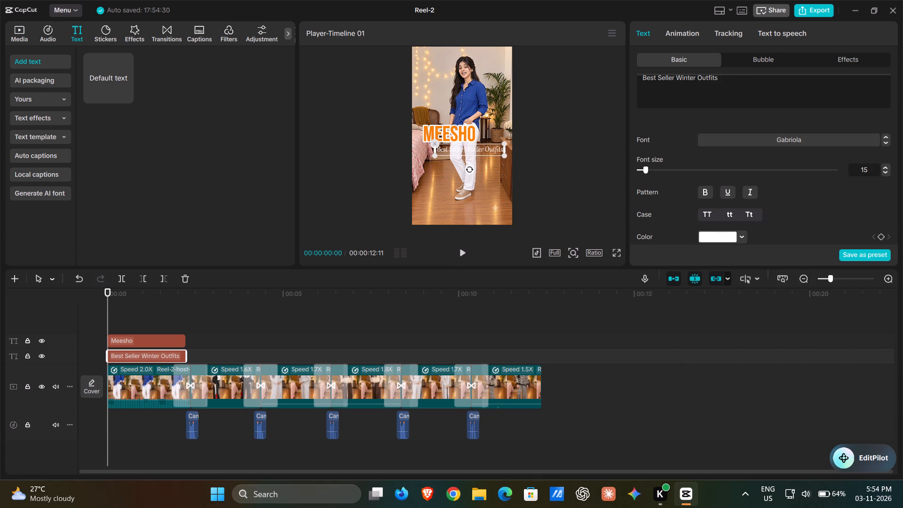
left_click_drag(500, 152, 504, 152)
left_click(486, 147)
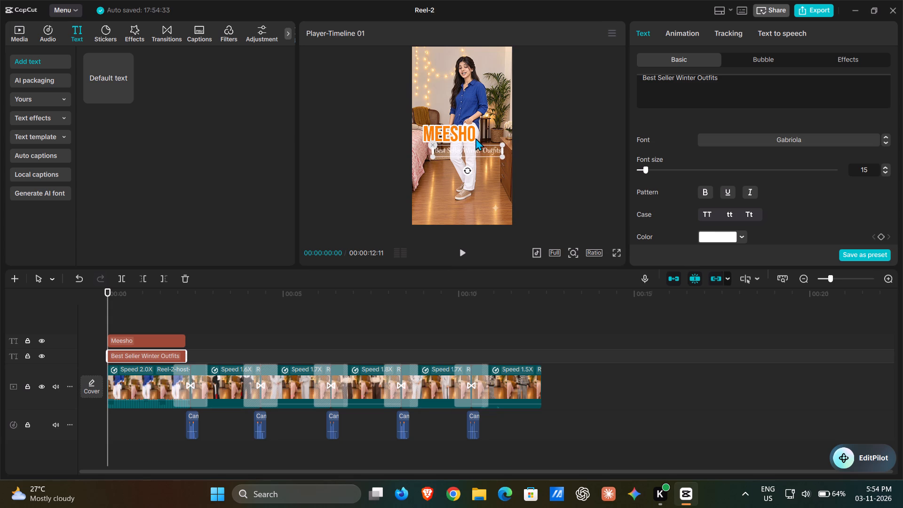
left_click_drag(501, 146, 512, 137)
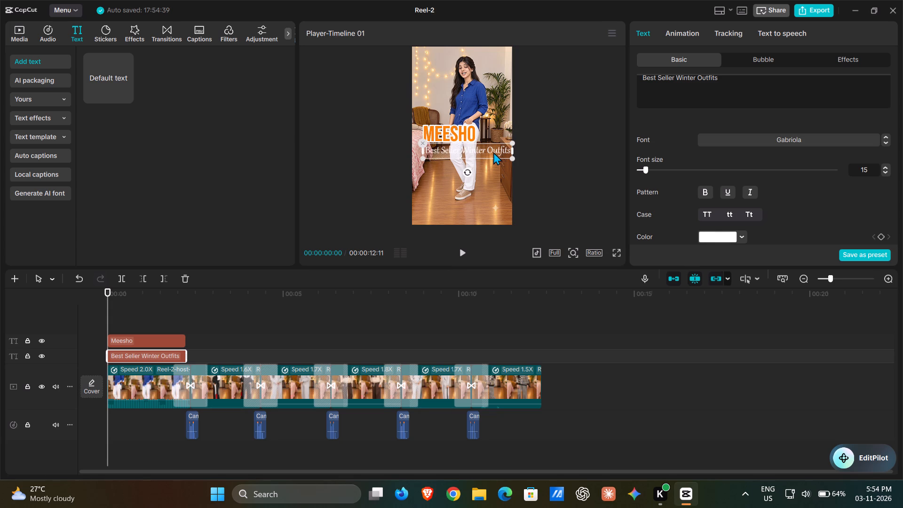
Shift the "Meesho" title left, close to the frame's left edge, so it starts before the subtitle.
left_click(465, 133)
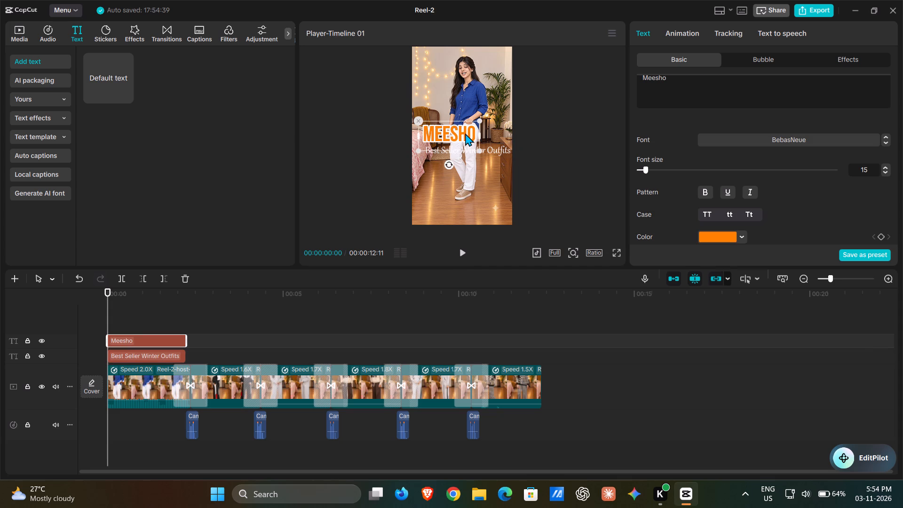
left_click(465, 133)
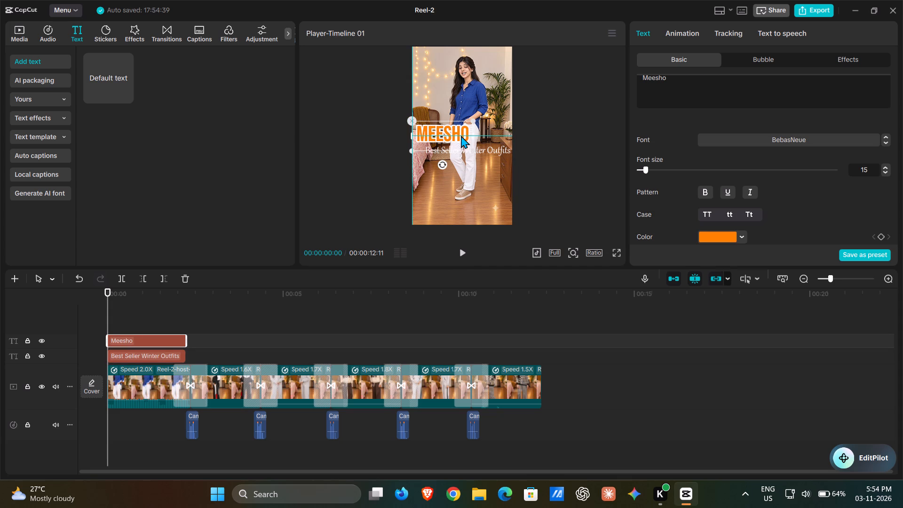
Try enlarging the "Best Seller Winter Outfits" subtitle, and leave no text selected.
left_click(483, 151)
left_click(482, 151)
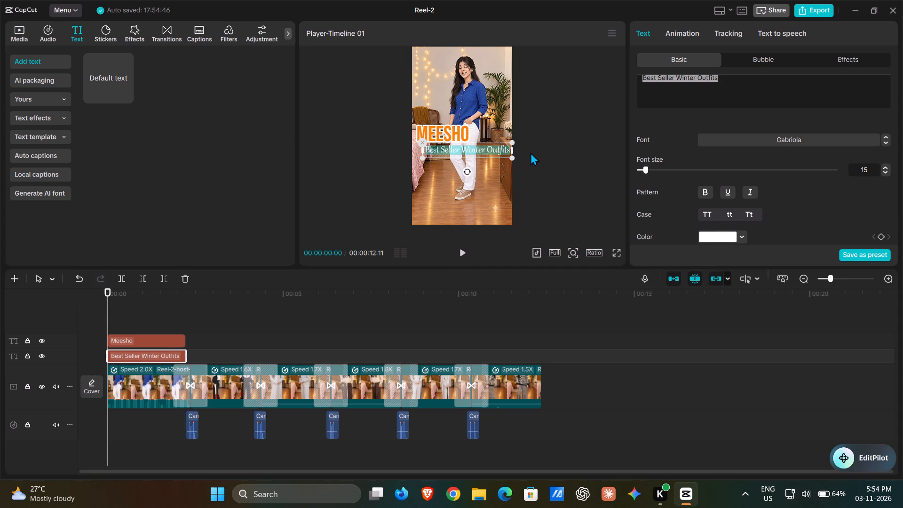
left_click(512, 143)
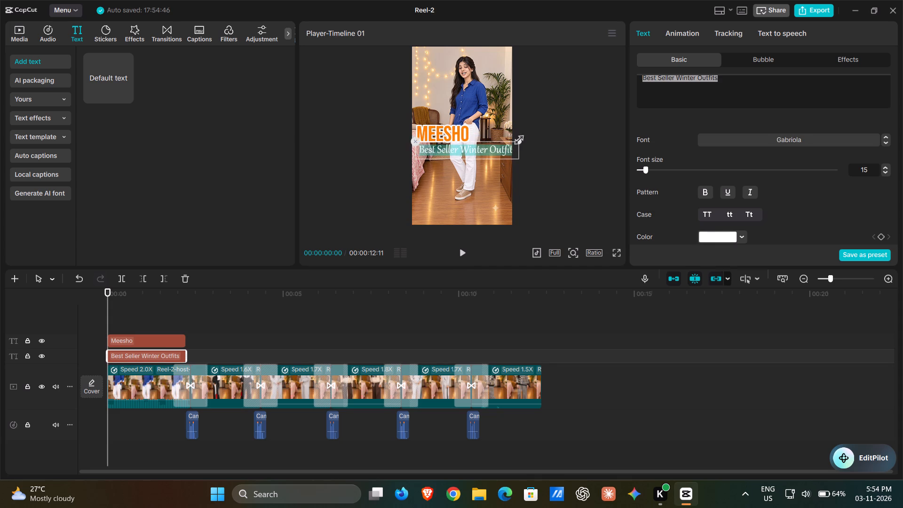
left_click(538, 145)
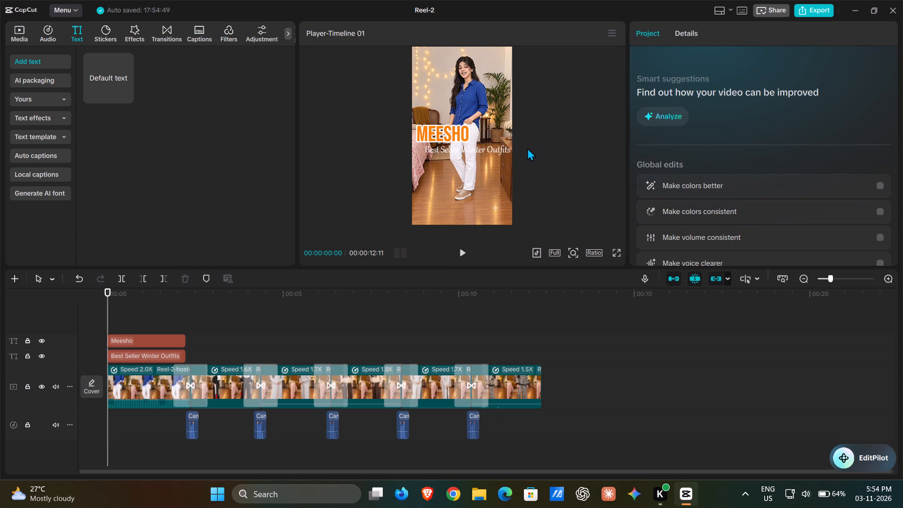
Apply bold to both the "Best Seller Winter Outfits" subtitle and the "Meesho" title.
left_click(493, 154)
left_click(701, 189)
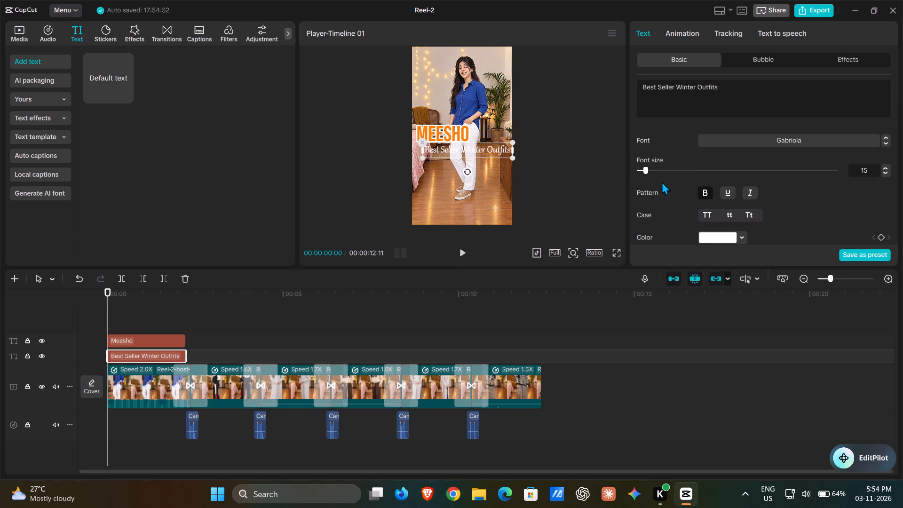
left_click(457, 134)
left_click(703, 192)
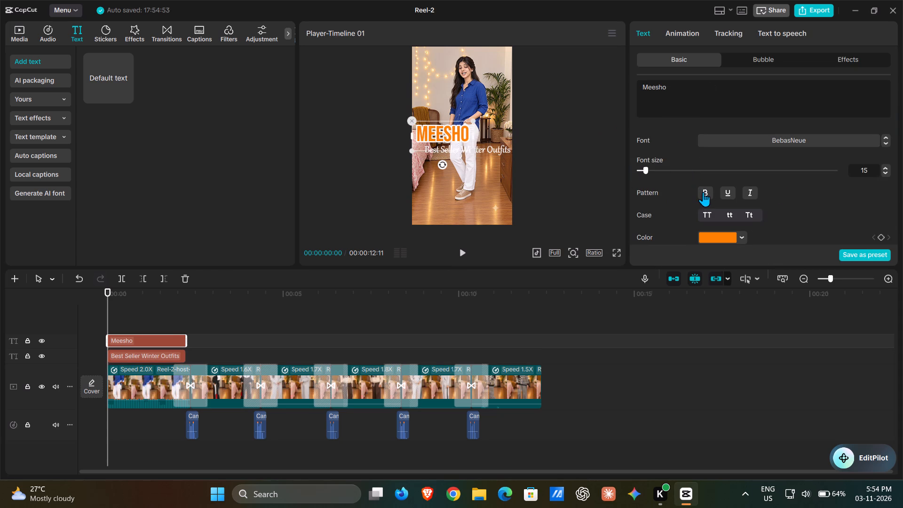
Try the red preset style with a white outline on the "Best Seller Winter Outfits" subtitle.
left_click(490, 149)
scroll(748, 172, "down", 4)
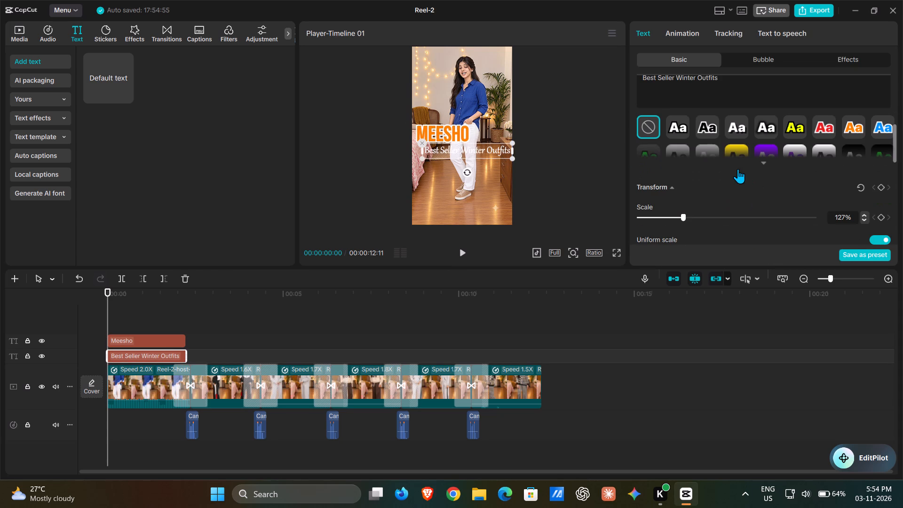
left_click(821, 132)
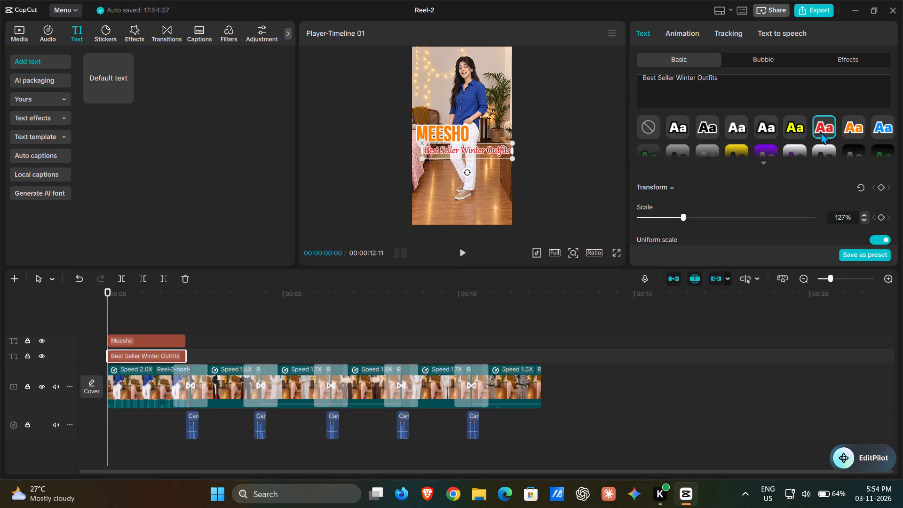
Apply the preset style of white text with a pink glow to the "Best Seller Winter Outfits" subtitle.
scroll(713, 132, "up", 4)
scroll(717, 144, "down", 6)
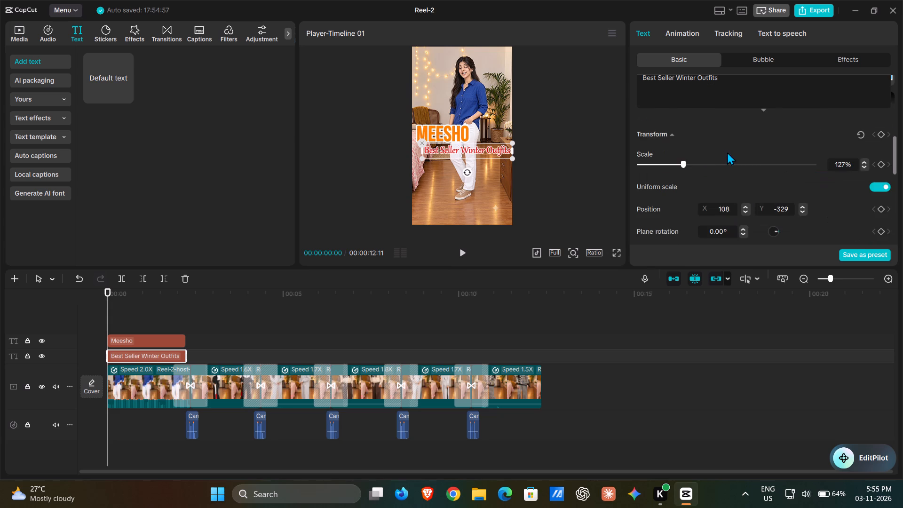
scroll(727, 152, "down", 6)
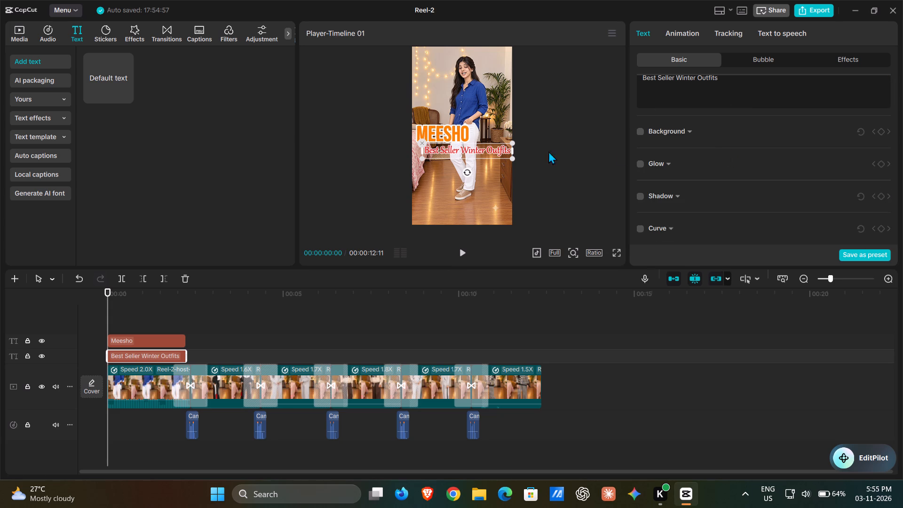
scroll(740, 148, "down", 4)
scroll(740, 147, "up", 5)
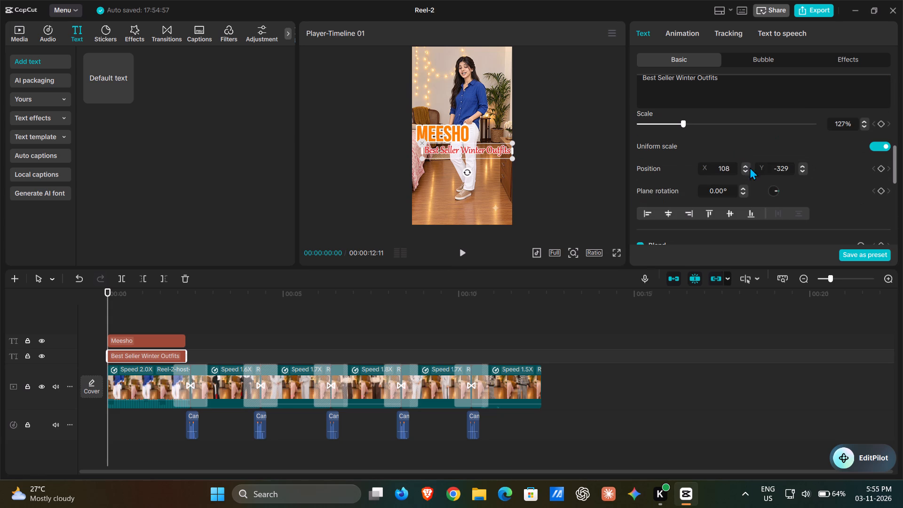
scroll(821, 168, "up", 2)
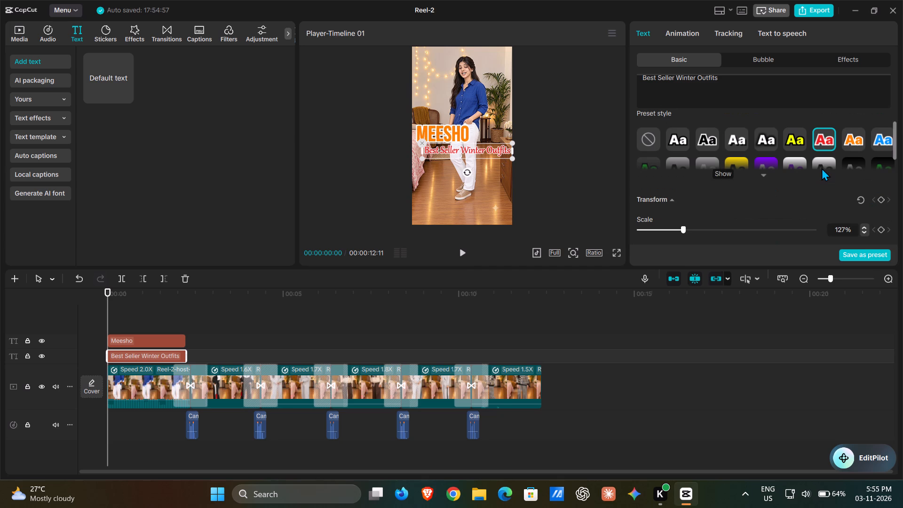
left_click(771, 177)
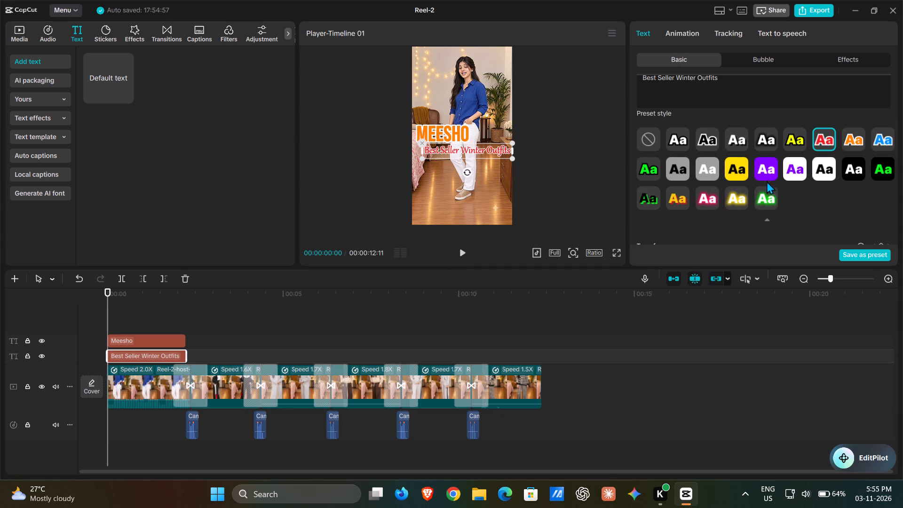
left_click(699, 198)
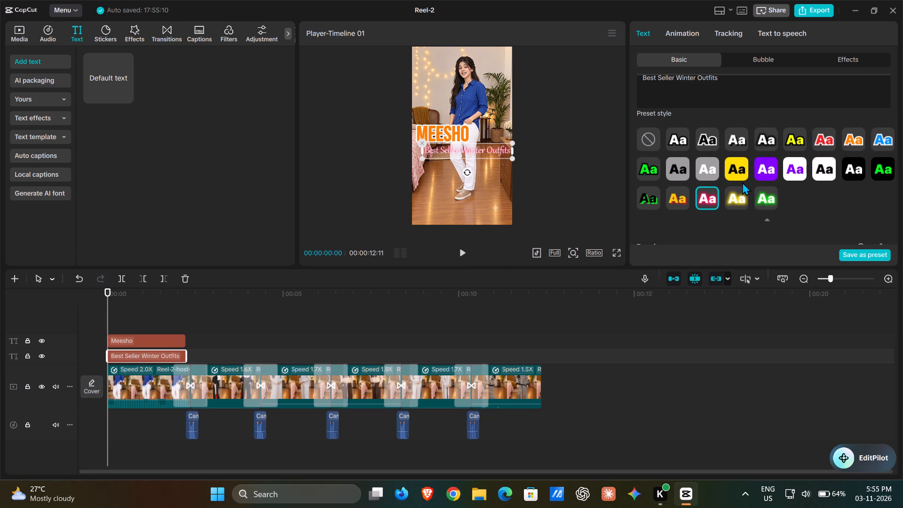
Set the subtitle's glow colour to pure red, FF0000, and leave no text selected.
scroll(742, 182, "down", 8)
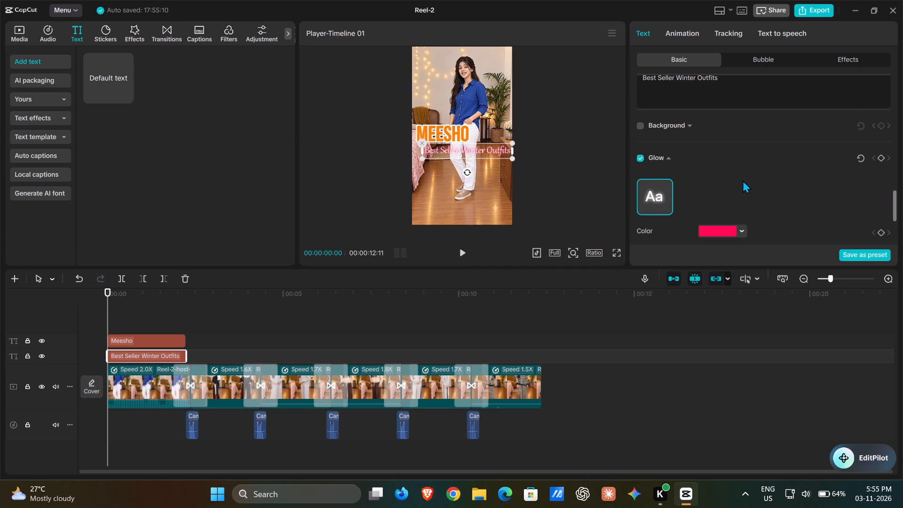
scroll(743, 180, "down", 1)
left_click(728, 180)
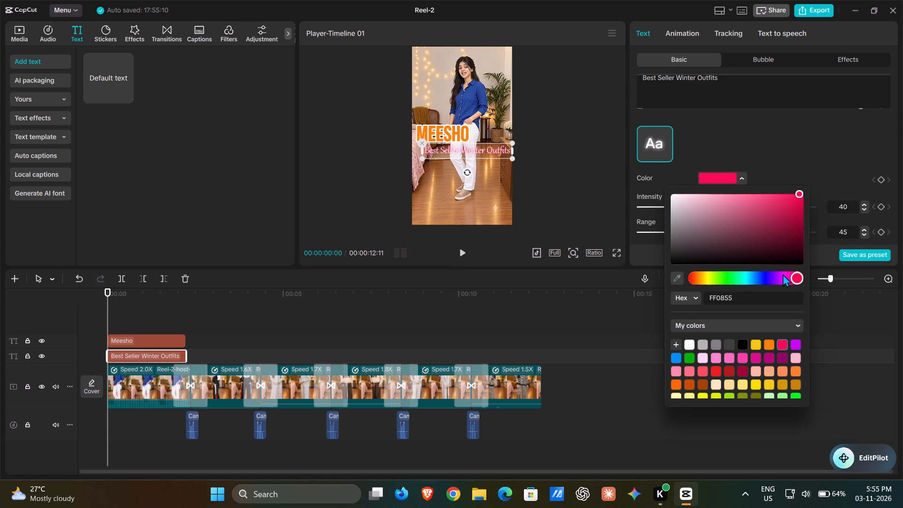
left_click_drag(801, 278, 284, 277)
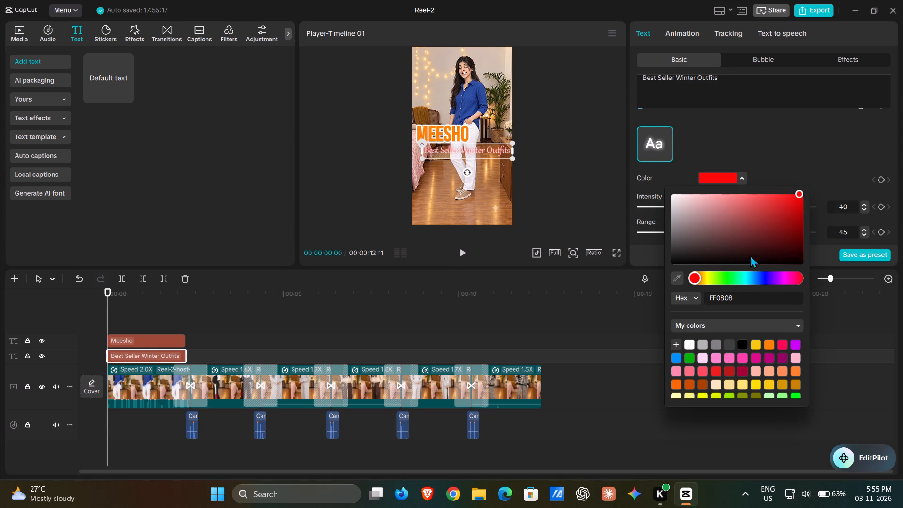
left_click_drag(796, 199, 820, 175)
left_click(364, 173)
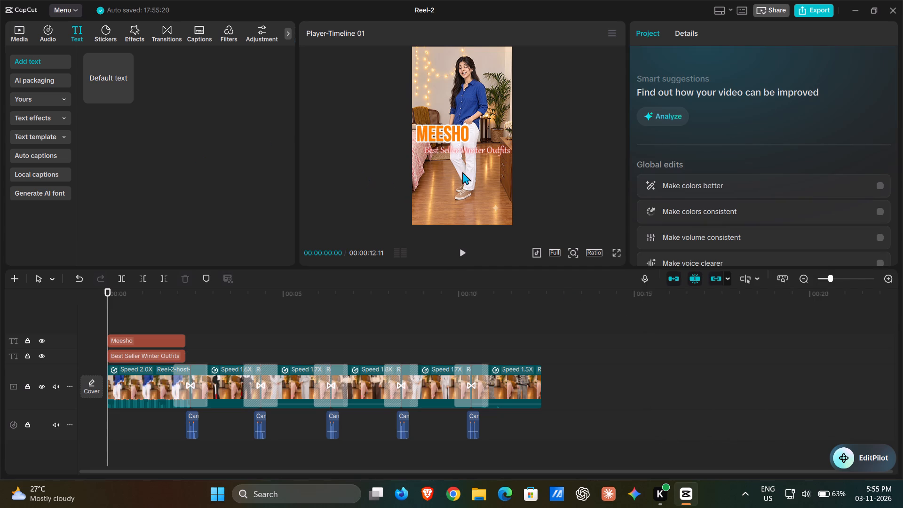
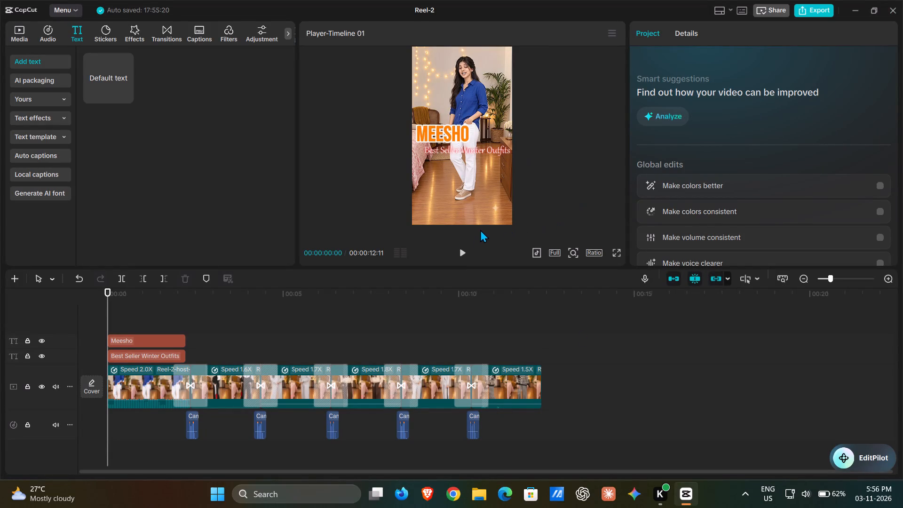
Play the reel to review the opening title and transitions, and return the playhead to the start.
left_click_drag(479, 242, 469, 256)
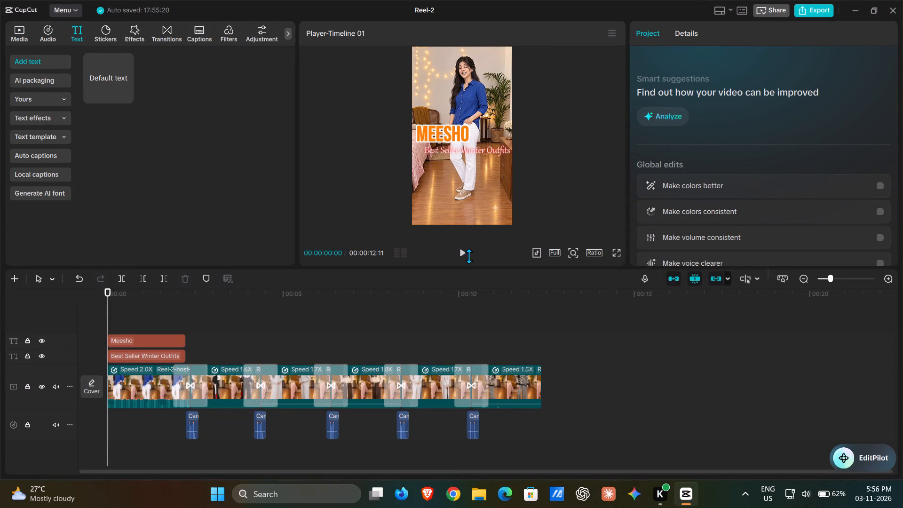
left_click_drag(469, 256, 458, 262)
left_click(457, 262)
left_click(467, 249)
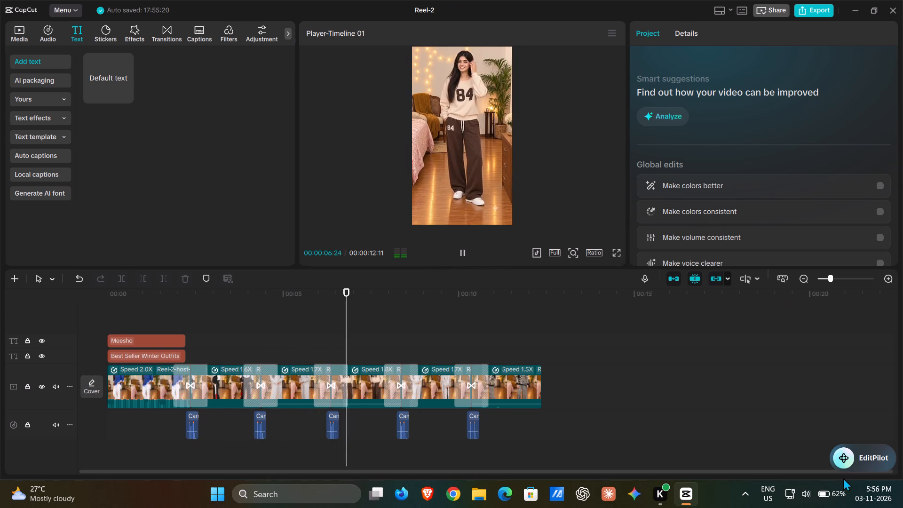
left_click_drag(391, 298, 0, 305)
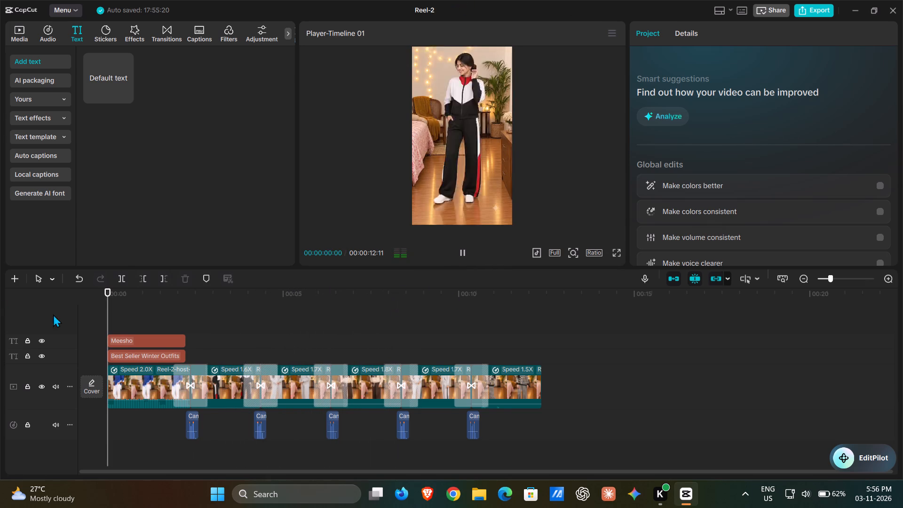
Apply the red preset style with a white outline to the "Best Seller Winter Outfits" subtitle.
left_click(491, 154)
scroll(790, 158, "down", 4)
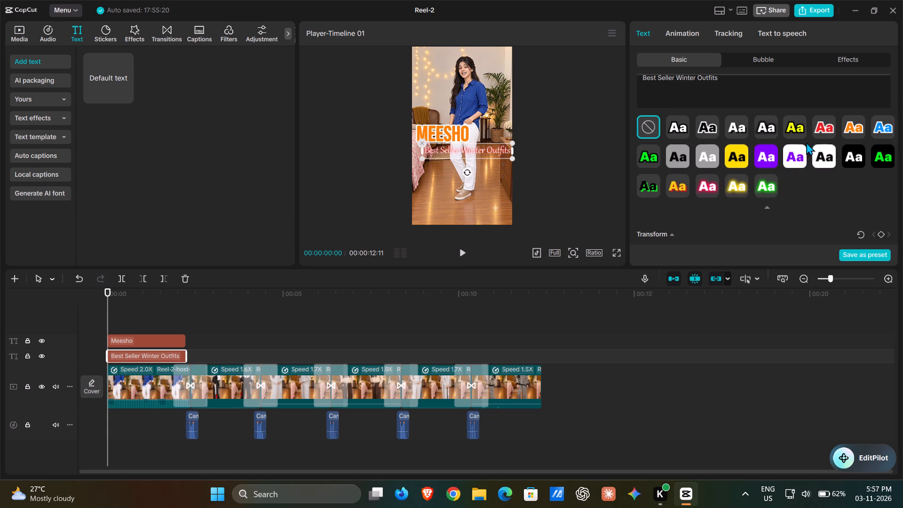
left_click(830, 127)
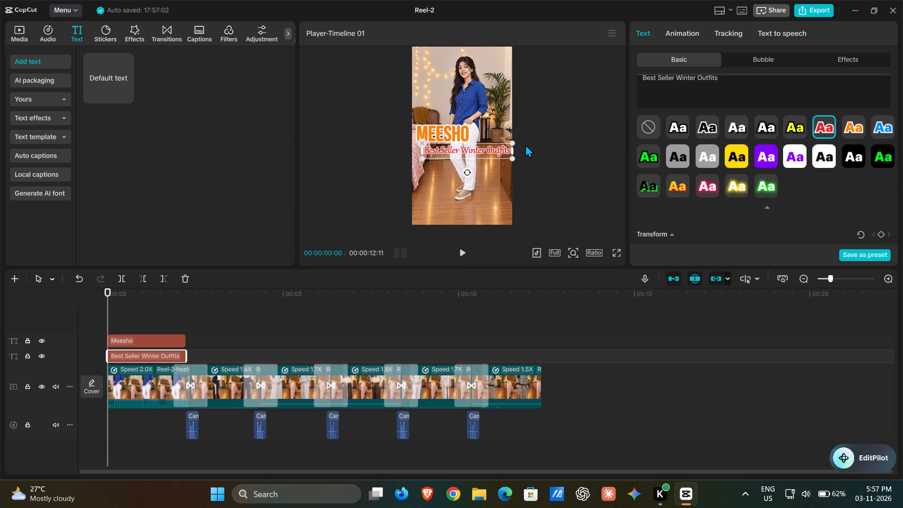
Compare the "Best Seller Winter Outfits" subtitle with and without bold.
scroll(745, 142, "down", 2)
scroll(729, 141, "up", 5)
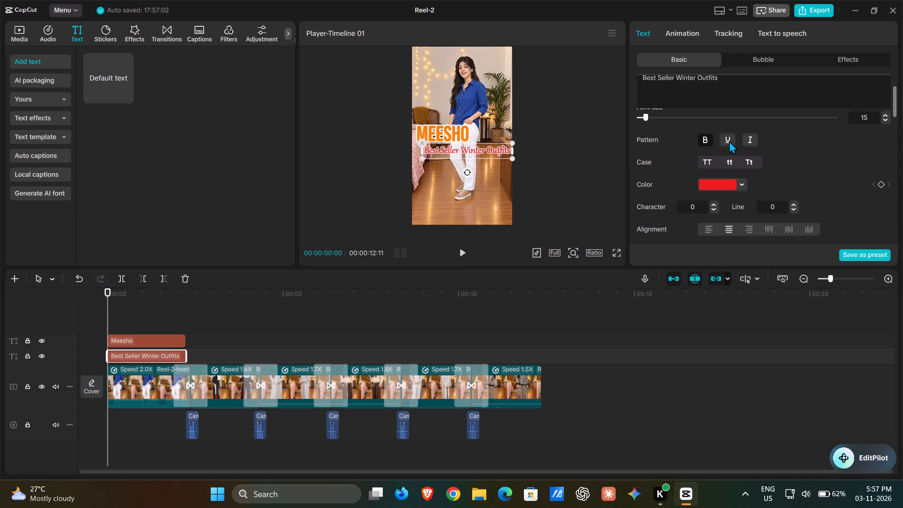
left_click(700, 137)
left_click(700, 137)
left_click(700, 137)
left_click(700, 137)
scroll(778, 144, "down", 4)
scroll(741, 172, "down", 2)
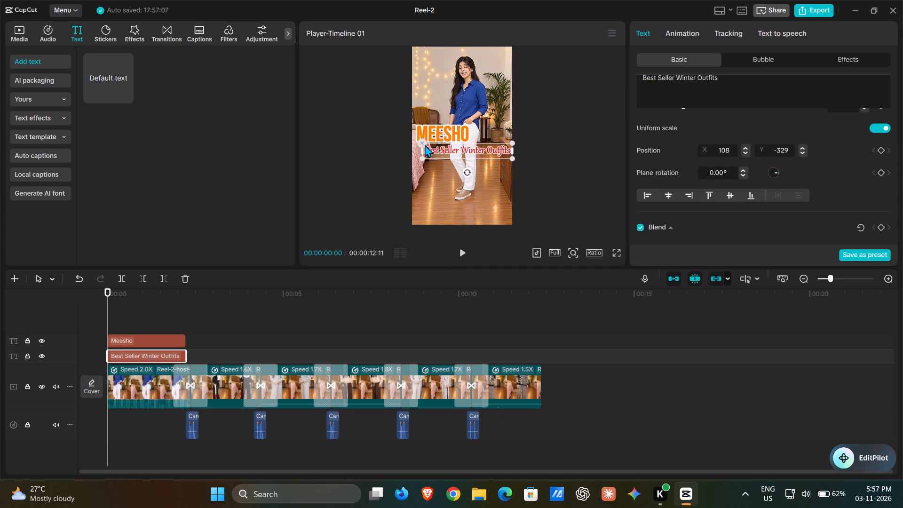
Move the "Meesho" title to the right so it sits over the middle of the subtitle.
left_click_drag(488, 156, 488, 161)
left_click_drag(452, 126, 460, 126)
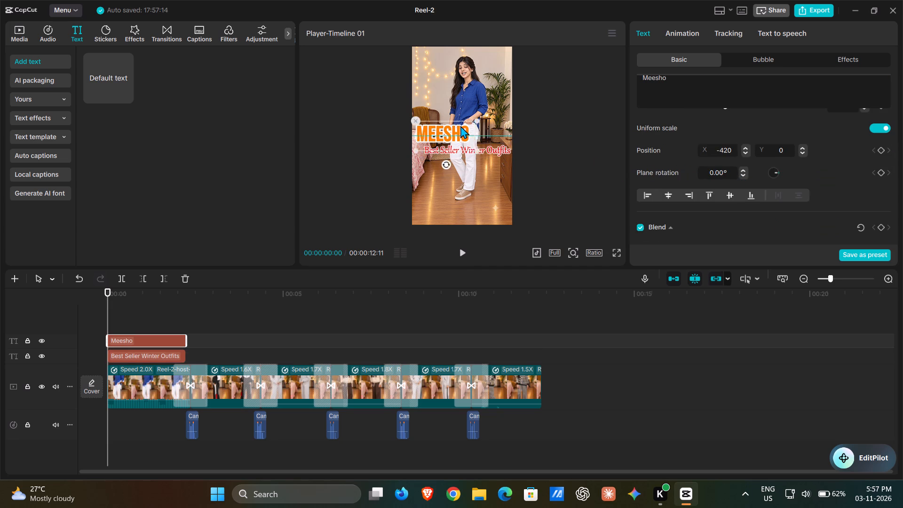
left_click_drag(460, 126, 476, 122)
Centre the "Best Seller Winter Outfits" subtitle horizontally at about X 0, Y -241 and enlarge it to nearly the frame's width.
left_click(486, 151)
left_click_drag(488, 151, 488, 151)
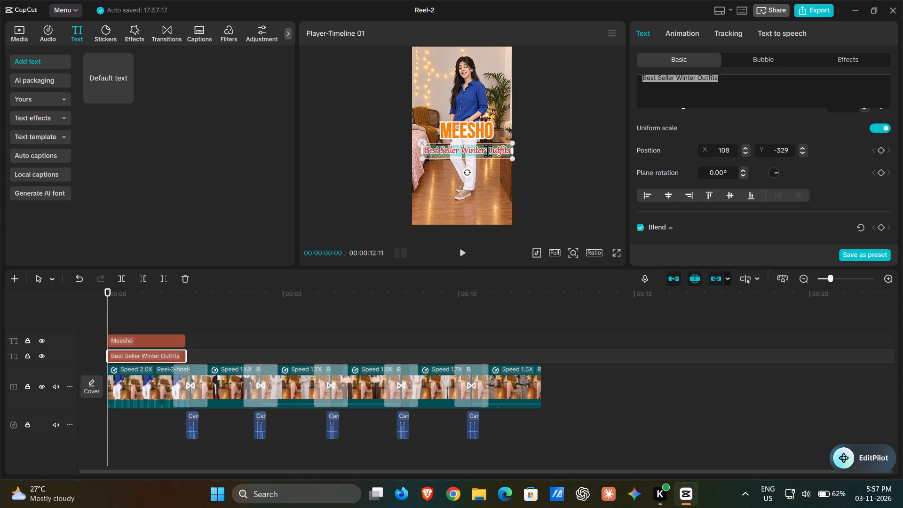
left_click_drag(488, 151, 482, 147)
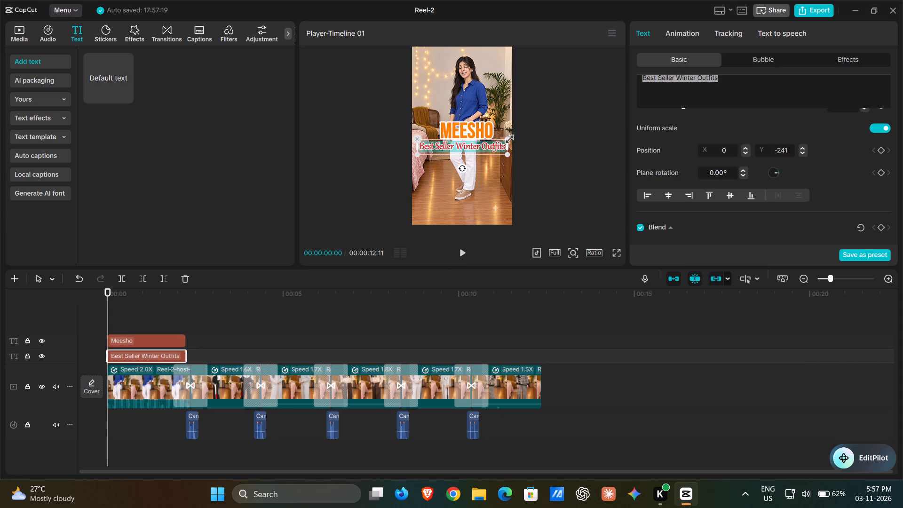
left_click_drag(507, 137, 514, 137)
left_click(544, 146)
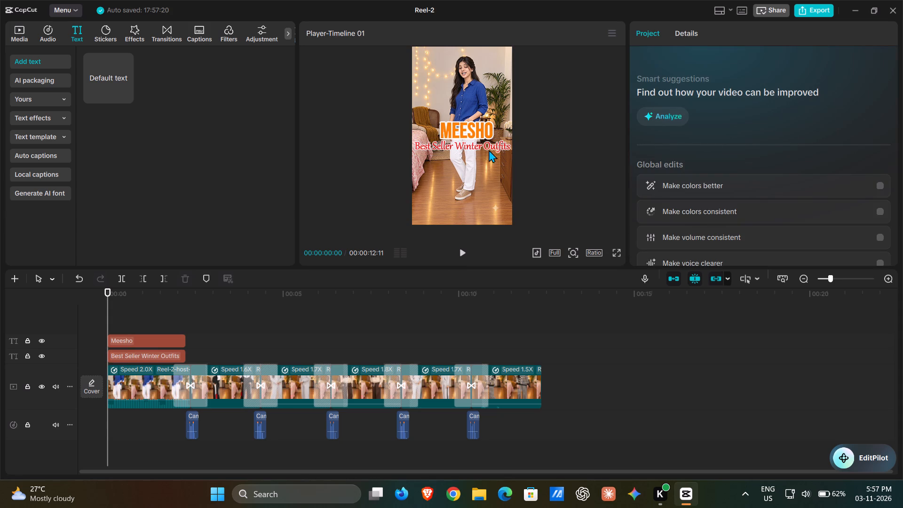
Centre the "Meesho" title horizontally and vertically in the video frame.
left_click(478, 132)
left_click_drag(477, 129, 466, 130)
left_click(466, 130)
left_click_drag(466, 129, 472, 127)
left_click(560, 127)
left_click_drag(483, 126, 483, 124)
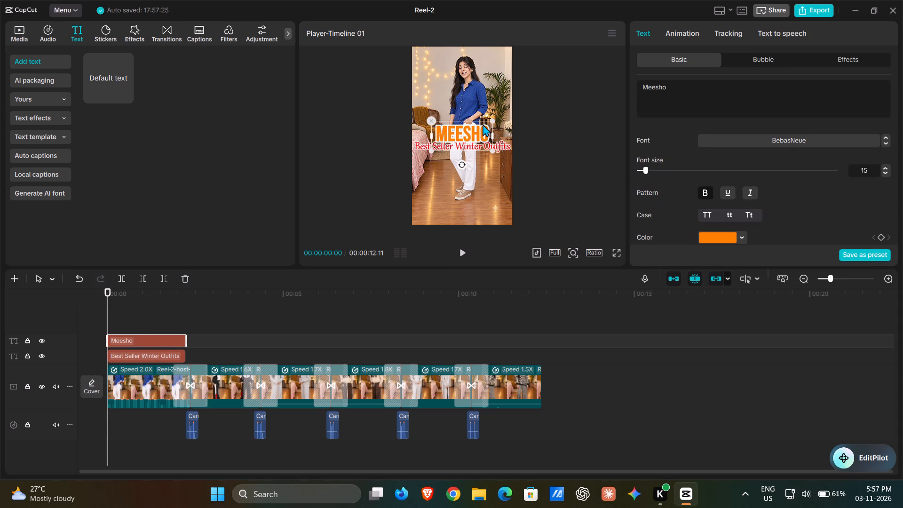
left_click_drag(483, 124, 483, 121)
left_click_drag(467, 135, 468, 127)
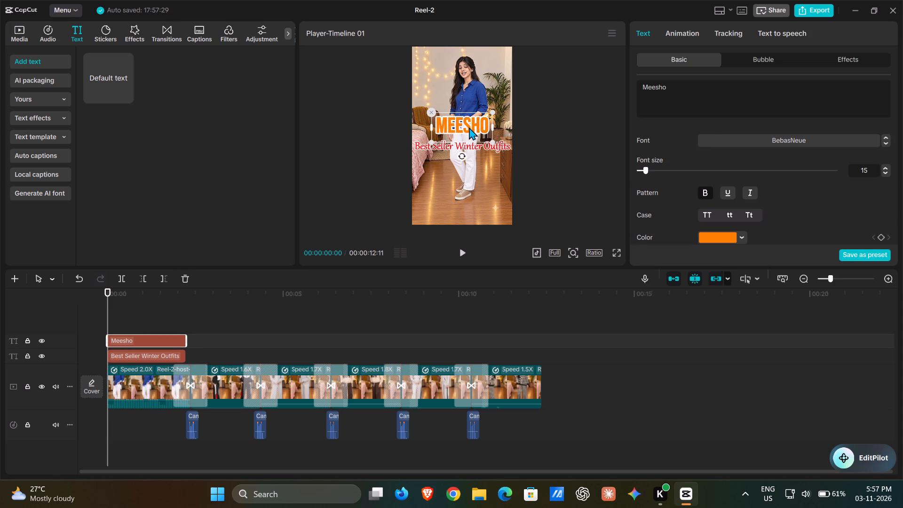
left_click_drag(469, 127, 469, 132)
left_click_drag(468, 122, 467, 133)
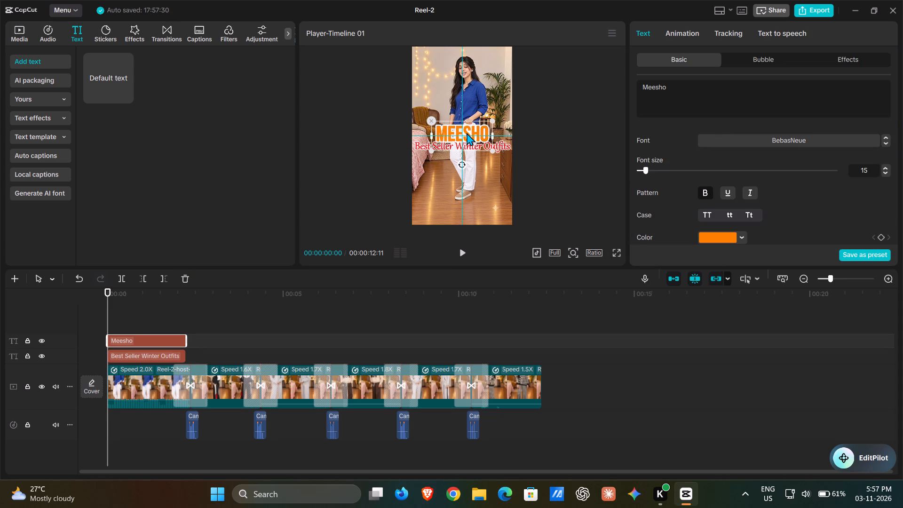
left_click_drag(467, 133, 467, 132)
left_click(542, 132)
Raise the "Meesho" title slightly above the subtitle, keeping it horizontally centred, and leave no text selected.
left_click(475, 124)
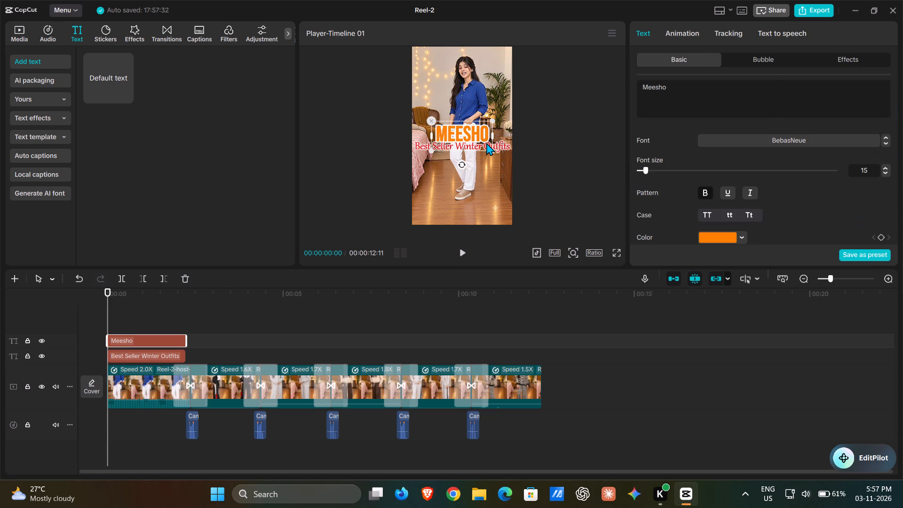
left_click(486, 143)
left_click(563, 136)
left_click_drag(465, 132, 466, 123)
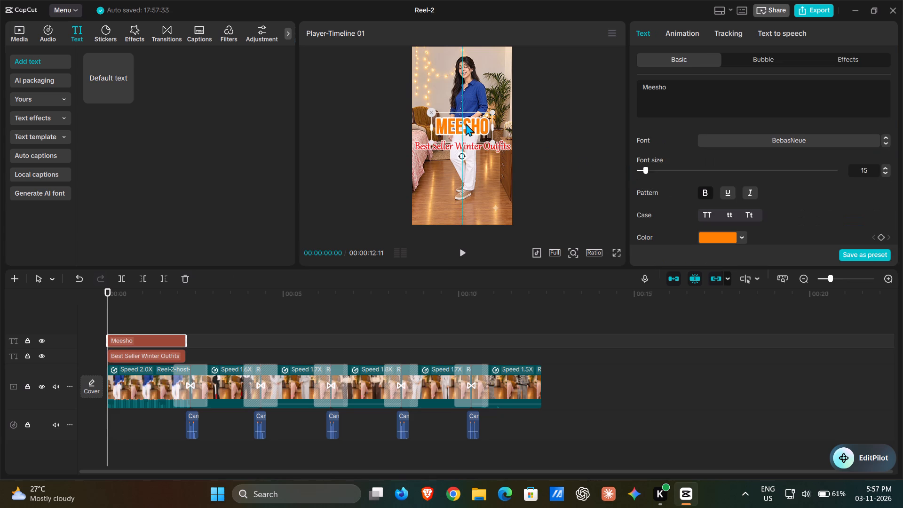
left_click_drag(466, 123, 466, 128)
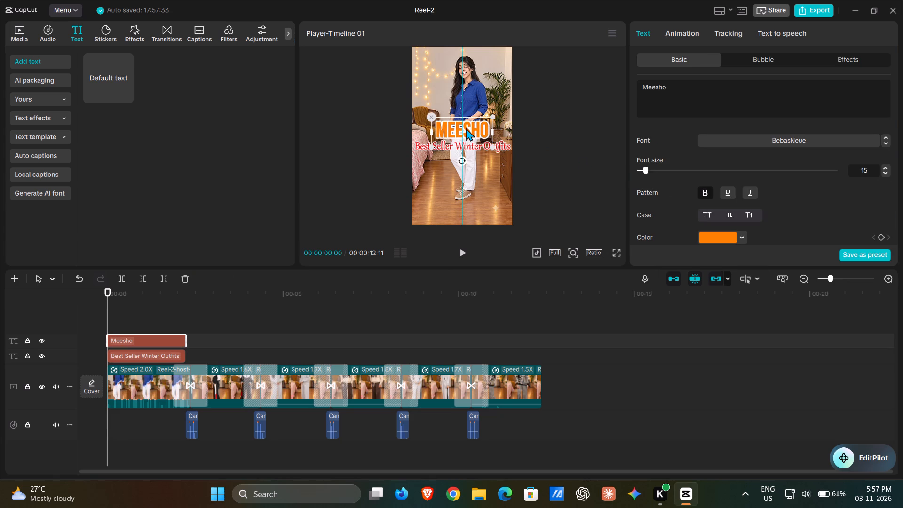
left_click_drag(466, 128, 467, 128)
left_click(579, 139)
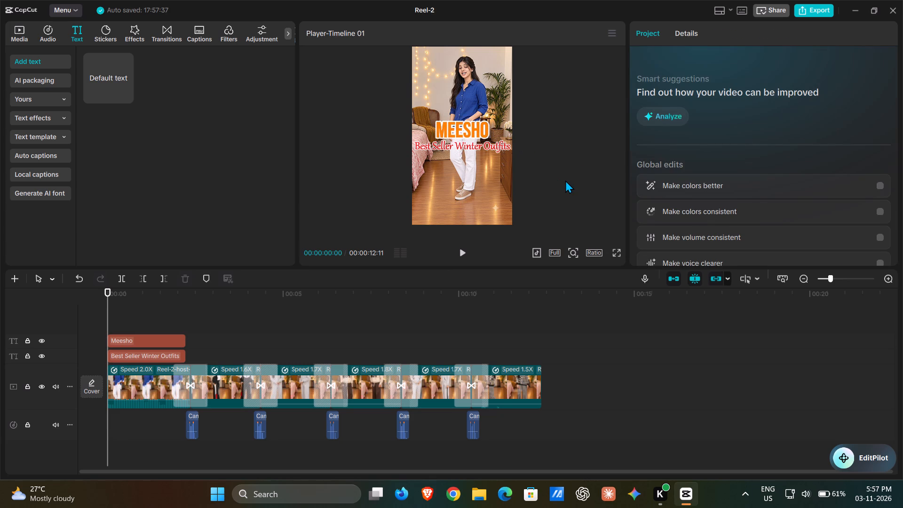
Play the whole reel through to its end to review the repositioned opening title.
key("space")
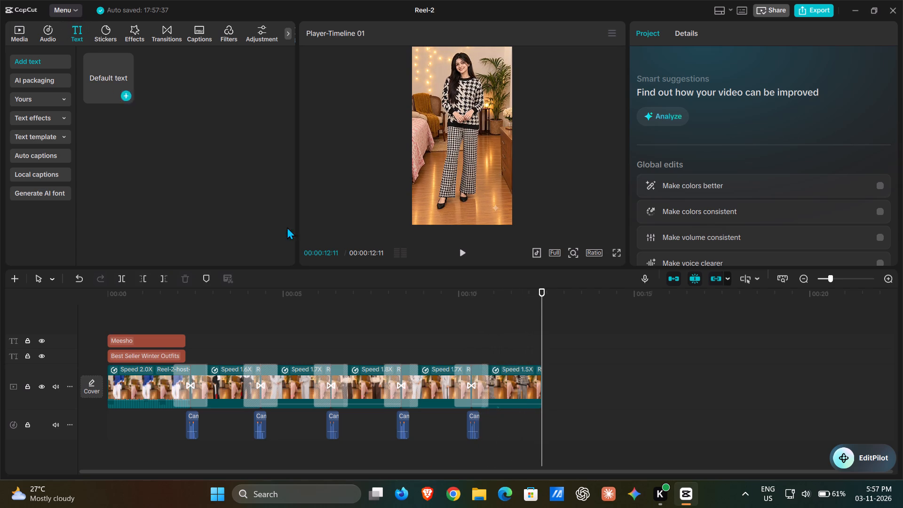
Add a text clip reading "Comment" at 00:00:02:14 on the "Meesho" title's track, over the second outfit clip.
left_click_drag(544, 300, 202, 302)
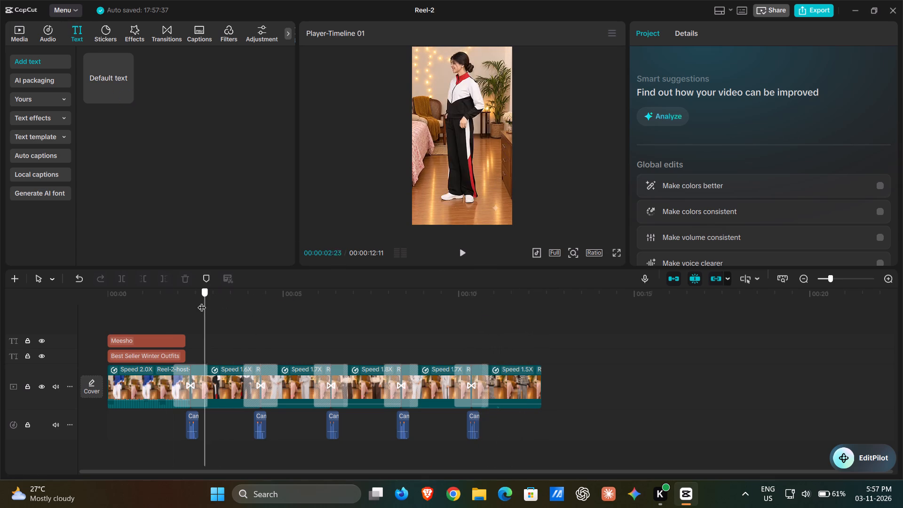
left_click_drag(202, 302, 195, 301)
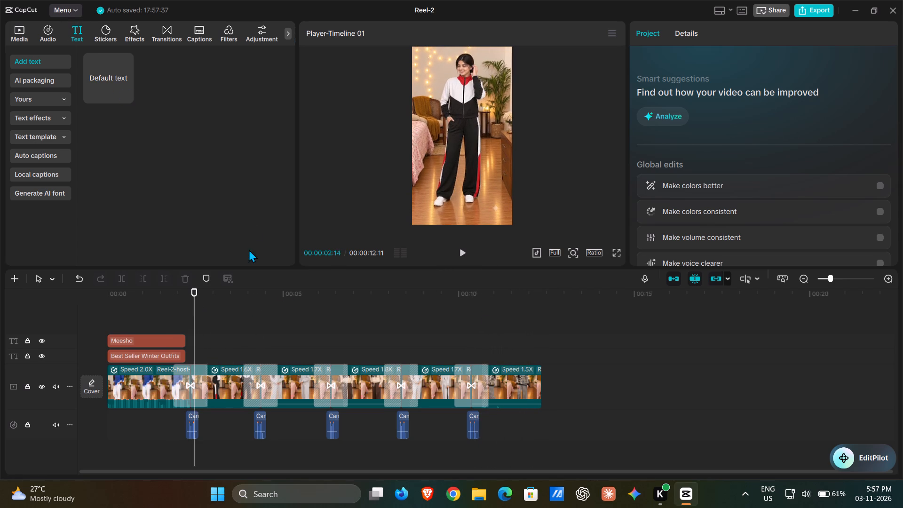
left_click(126, 97)
left_click_drag(256, 354, 258, 341)
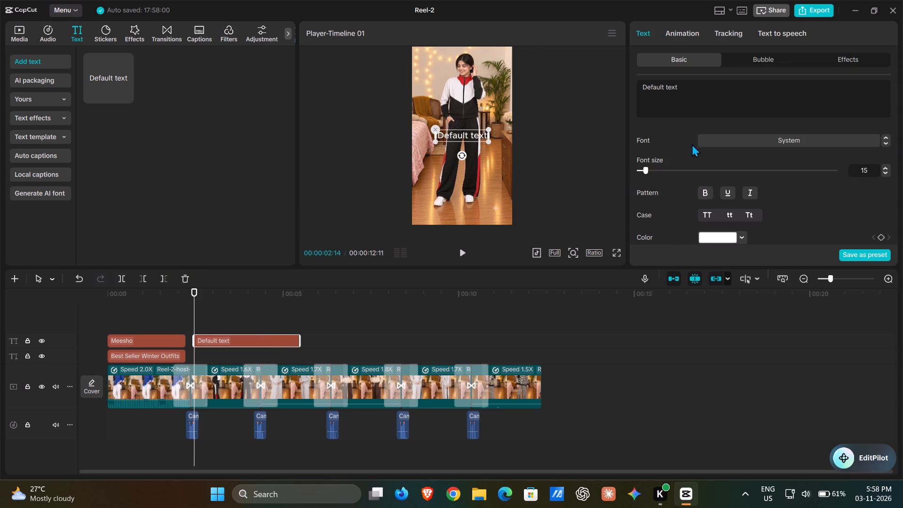
left_click_drag(702, 95, 502, 90)
key("BackSpace")
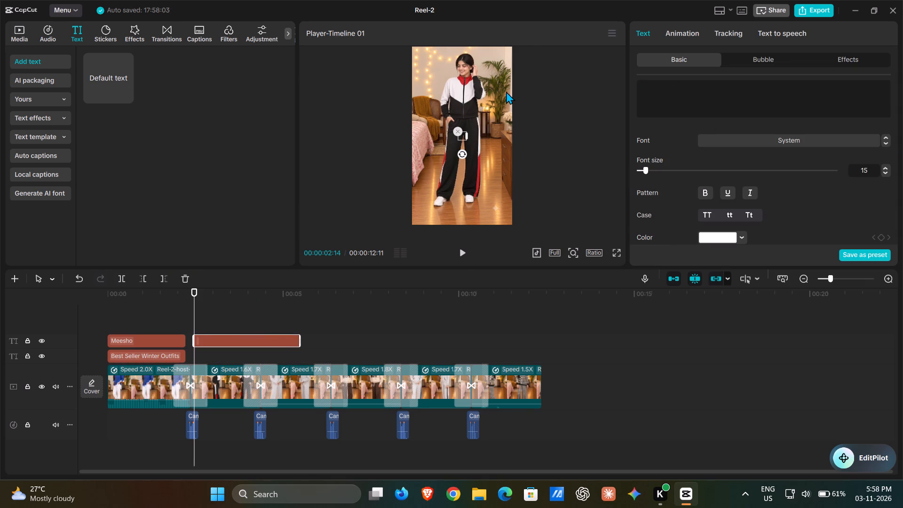
type("Comment")
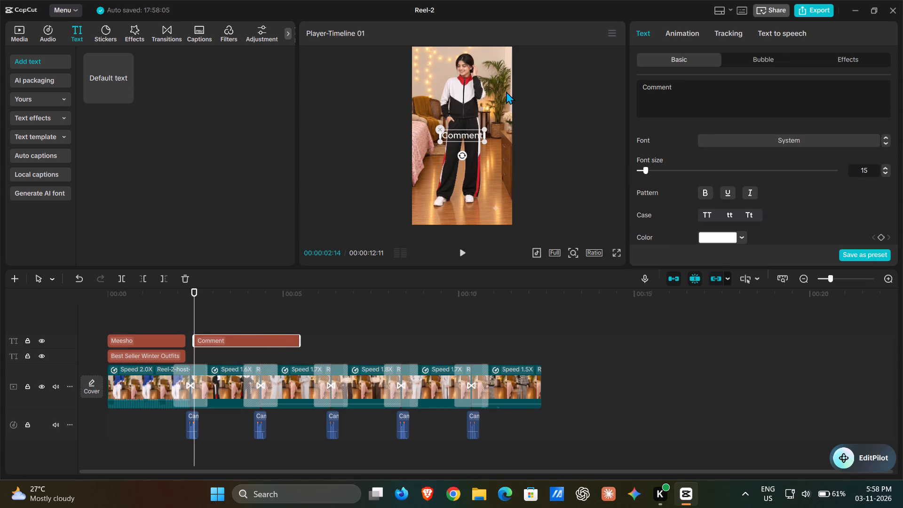
Enlarge the "Comment" text slightly and place it horizontally centred, just above the middle of the frame.
left_click(483, 128)
left_click_drag(467, 137, 470, 129)
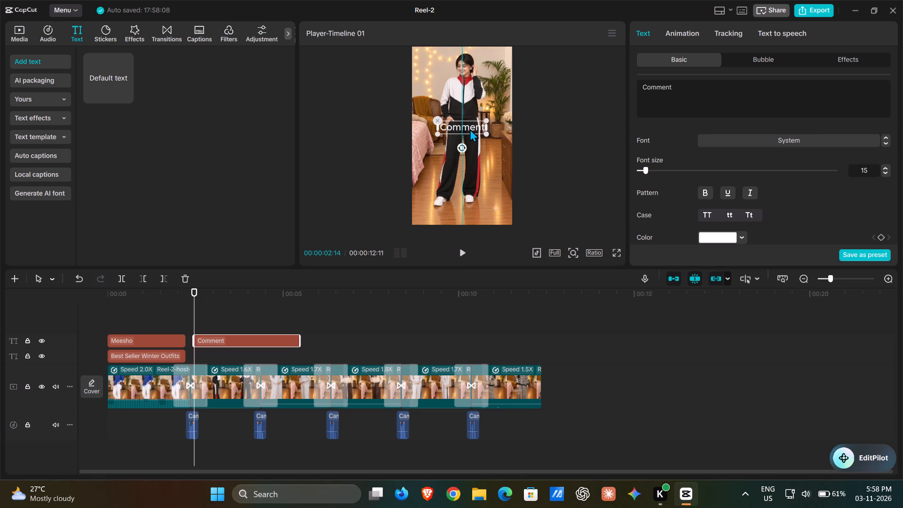
left_click_drag(470, 129, 470, 131)
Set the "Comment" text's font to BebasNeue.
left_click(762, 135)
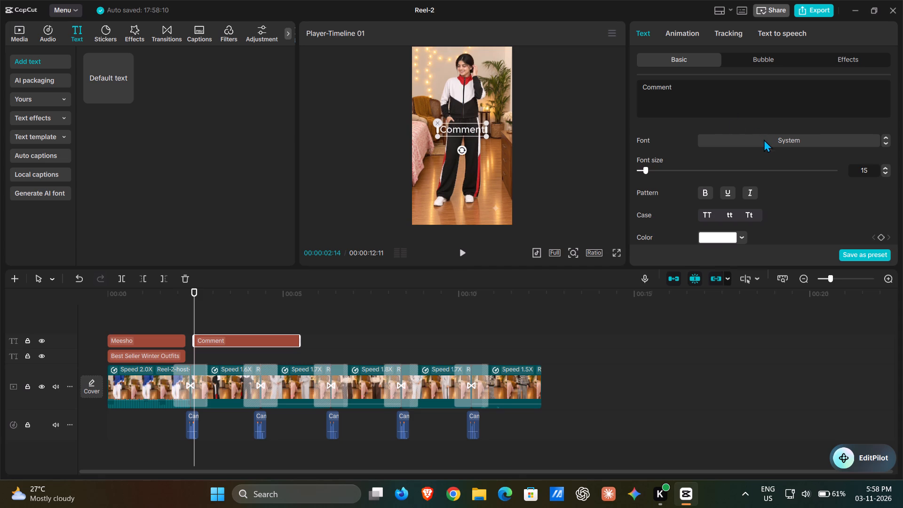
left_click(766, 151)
Apply the red preset style with a white outline to the "Comment" text.
scroll(760, 156, "down", 2)
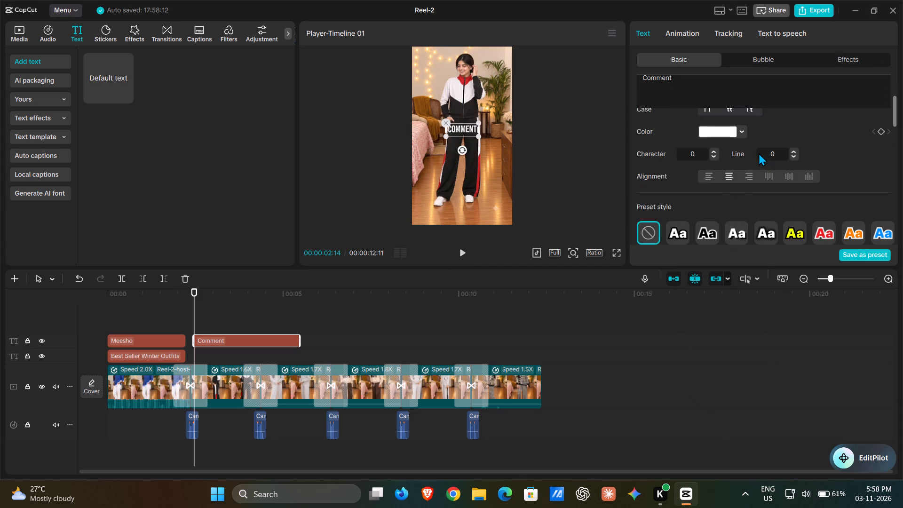
scroll(800, 174, "down", 1)
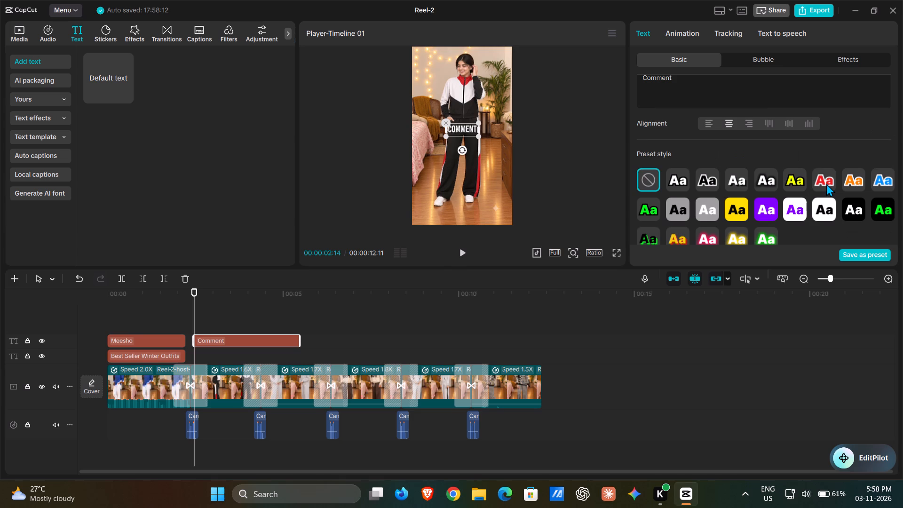
left_click(826, 183)
Set the "Comment" text's font to Gabriola.
scroll(738, 141, "up", 4)
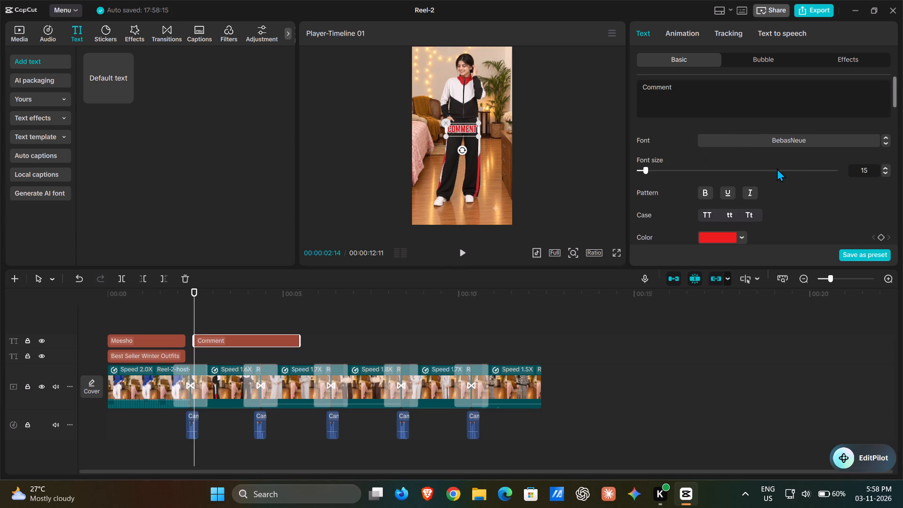
left_click(792, 144)
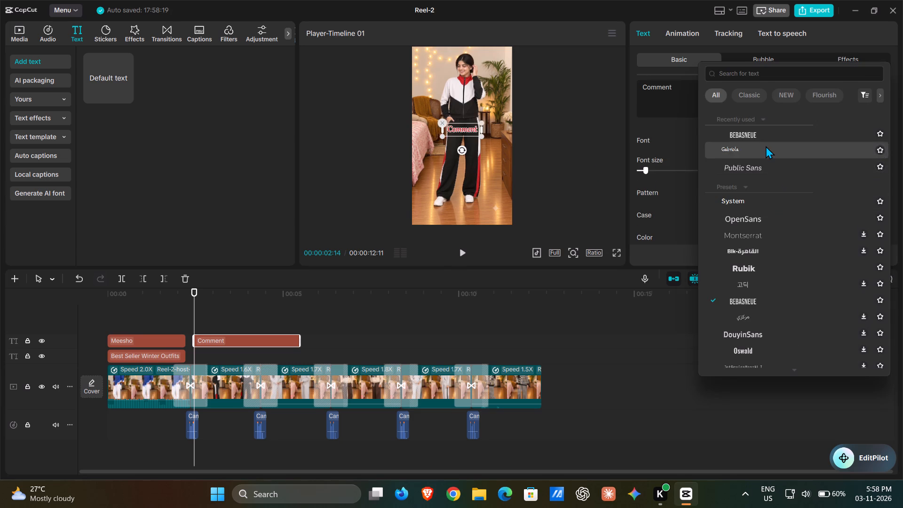
left_click(766, 147)
Enlarge the "Comment" text to about half the frame's width and centre it in the frame.
left_click_drag(481, 120, 505, 115)
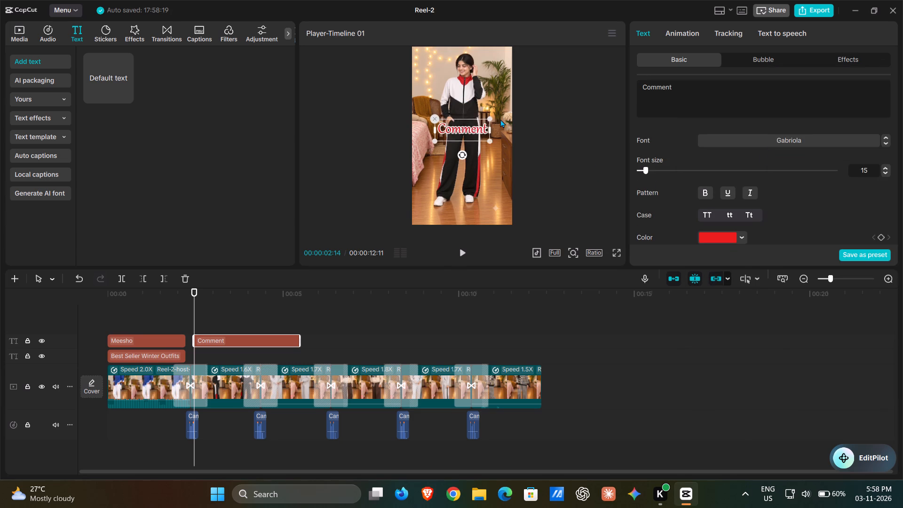
left_click_drag(477, 132, 478, 143)
scroll(665, 142, "down", 3)
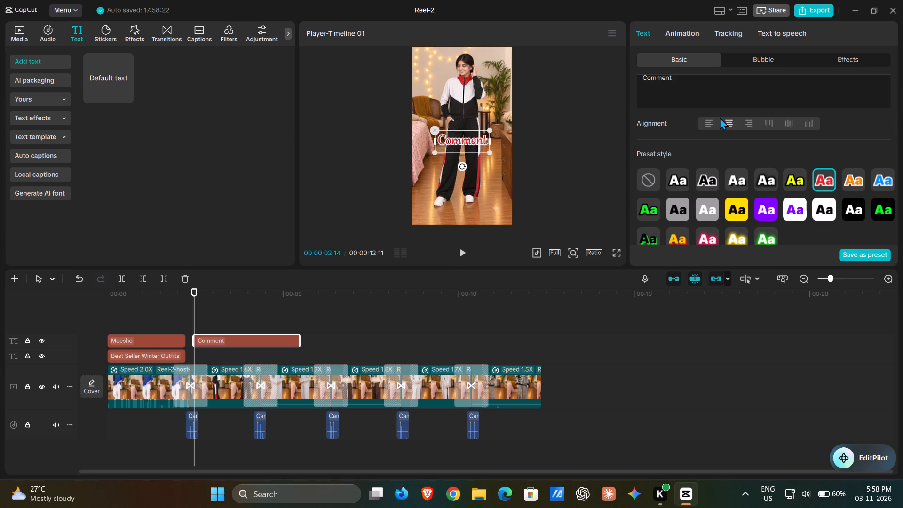
left_click_drag(471, 134, 472, 128)
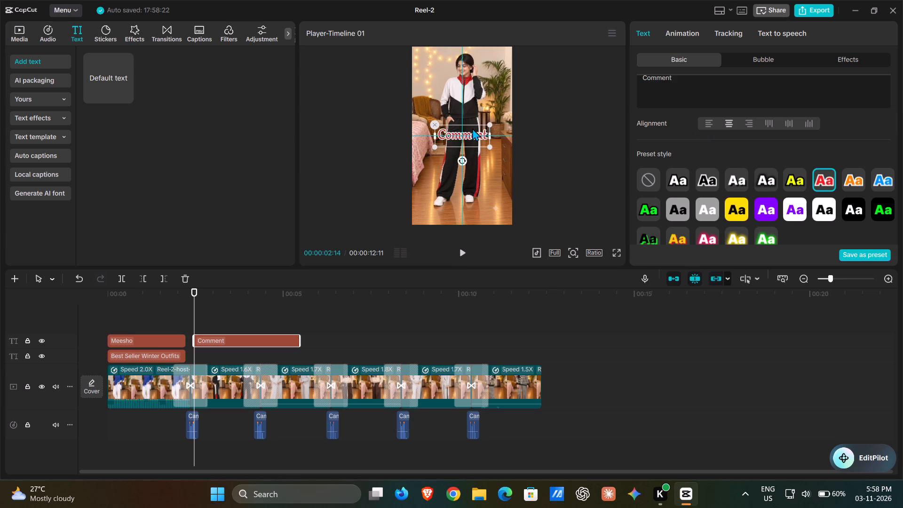
left_click_drag(472, 128, 472, 129)
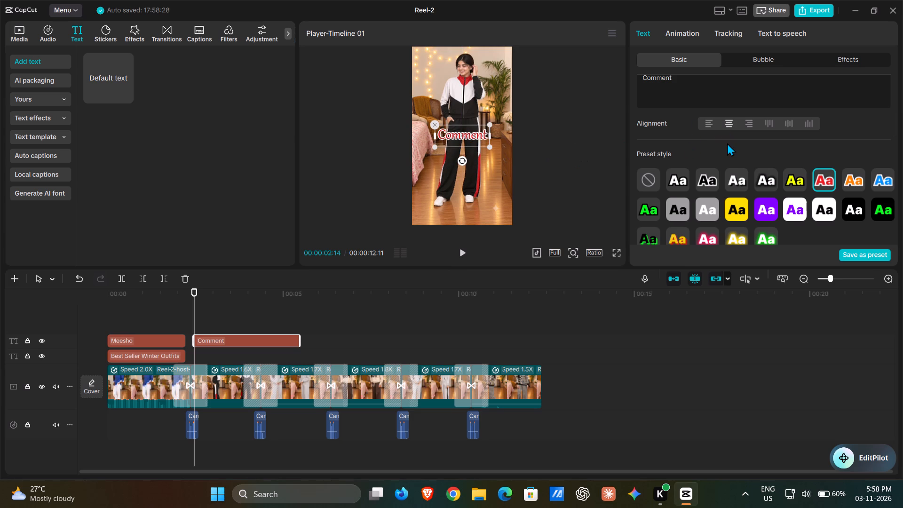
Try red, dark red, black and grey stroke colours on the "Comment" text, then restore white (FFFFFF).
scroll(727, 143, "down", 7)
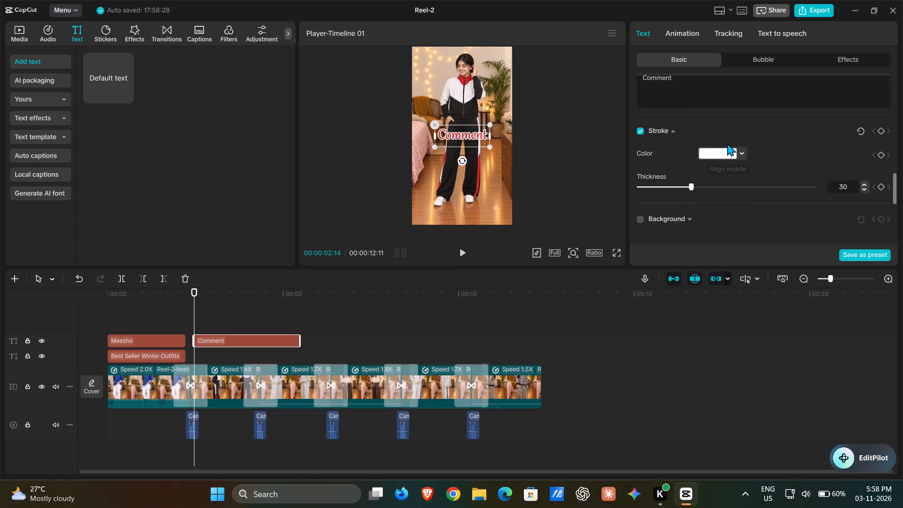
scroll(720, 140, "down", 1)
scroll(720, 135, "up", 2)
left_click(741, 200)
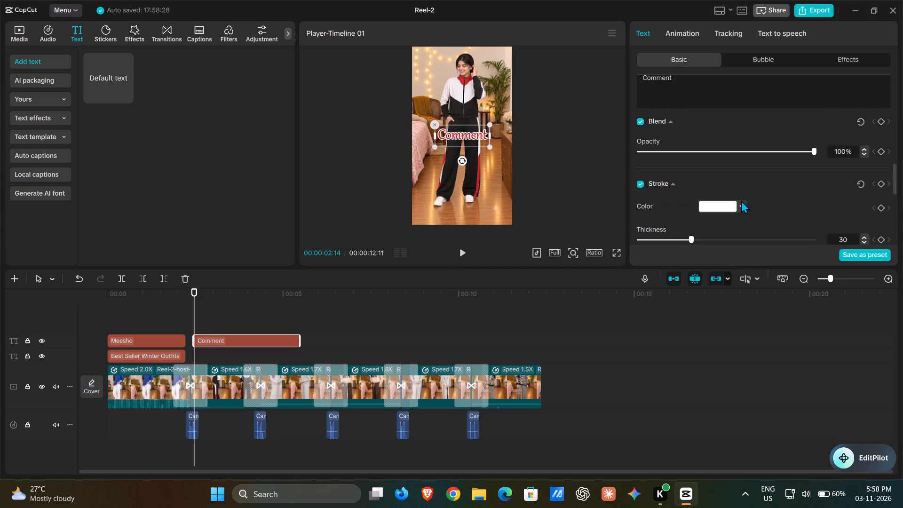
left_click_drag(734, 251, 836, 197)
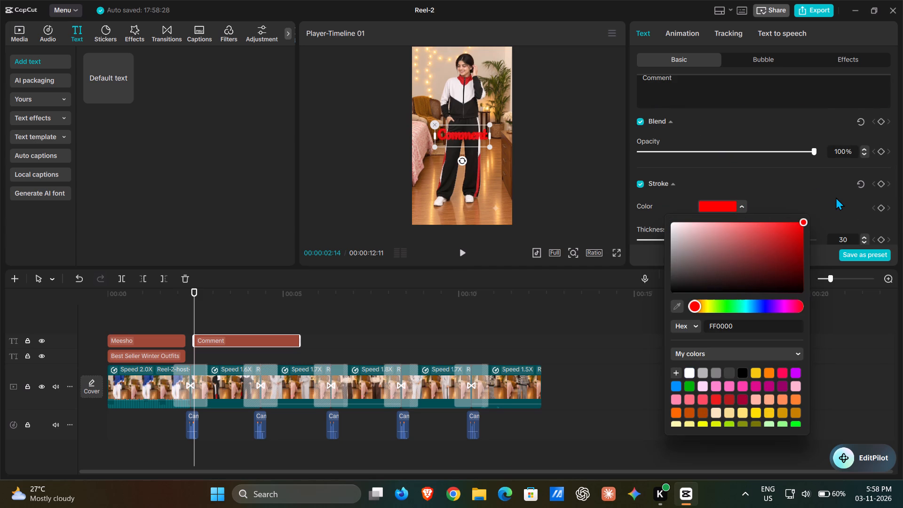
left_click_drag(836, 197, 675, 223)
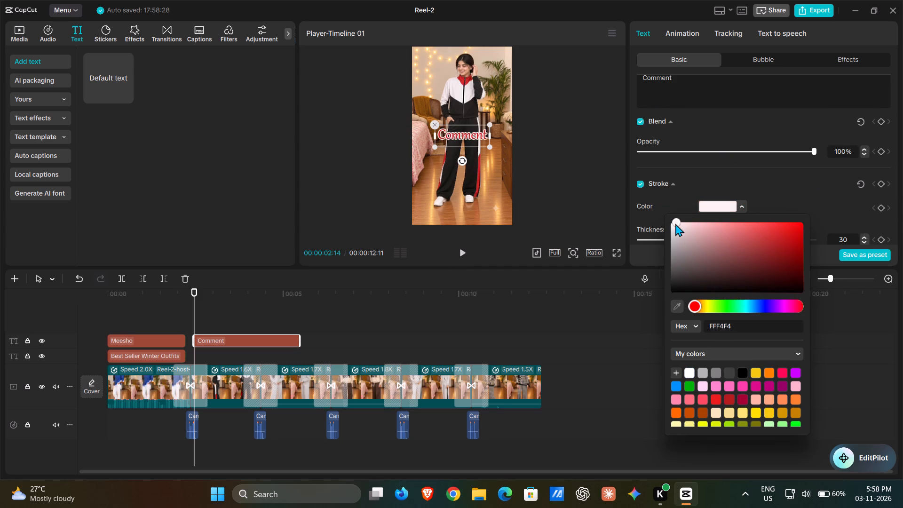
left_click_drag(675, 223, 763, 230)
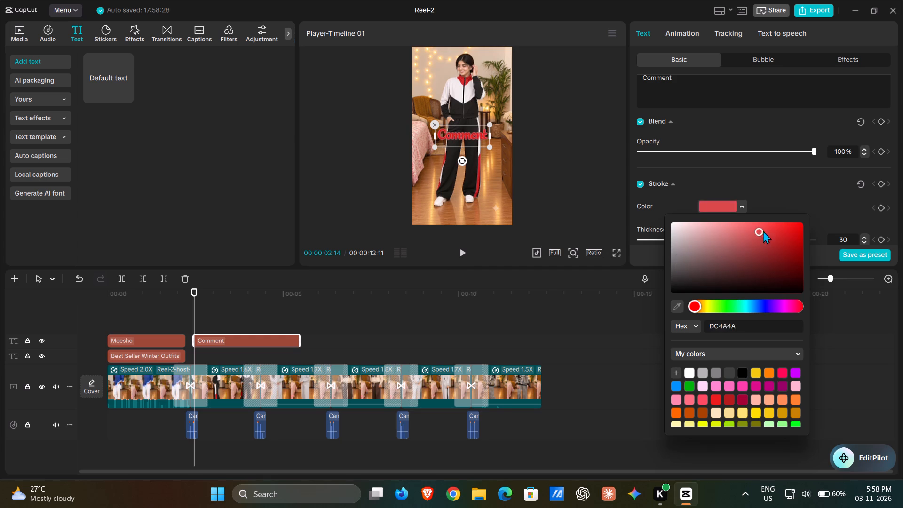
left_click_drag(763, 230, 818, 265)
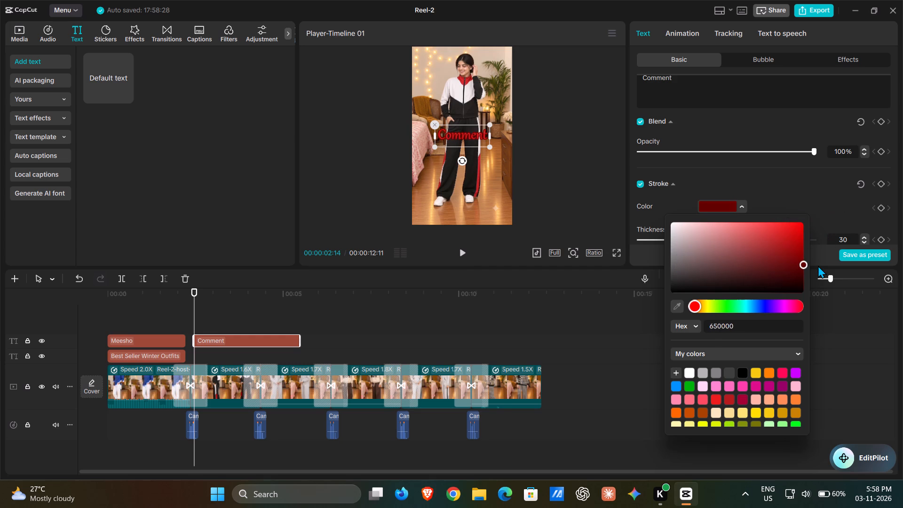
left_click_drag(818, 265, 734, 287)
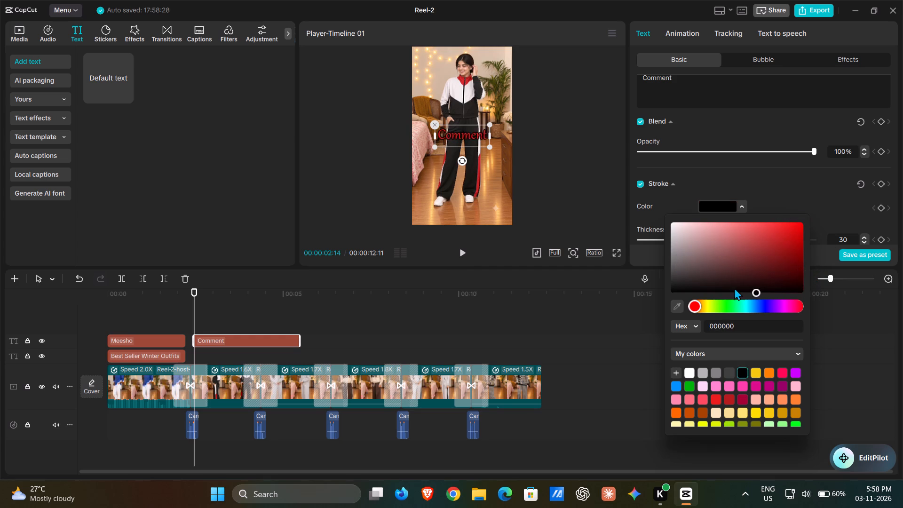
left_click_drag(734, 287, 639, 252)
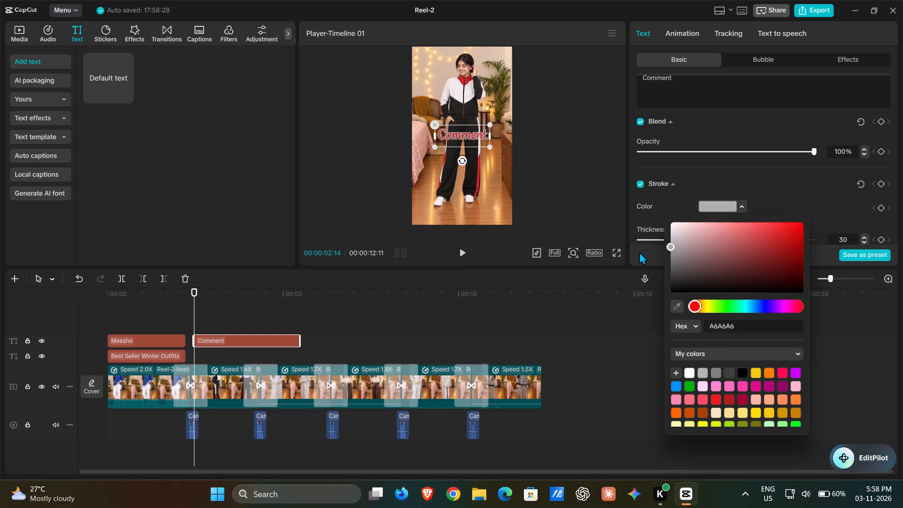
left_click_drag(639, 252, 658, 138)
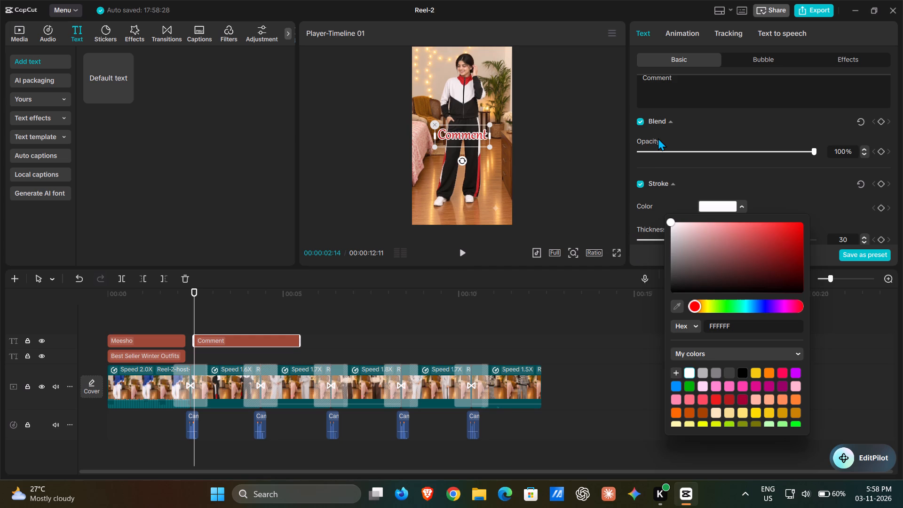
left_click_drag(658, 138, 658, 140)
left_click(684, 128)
Make the "Comment" text bold.
scroll(682, 175, "up", 6)
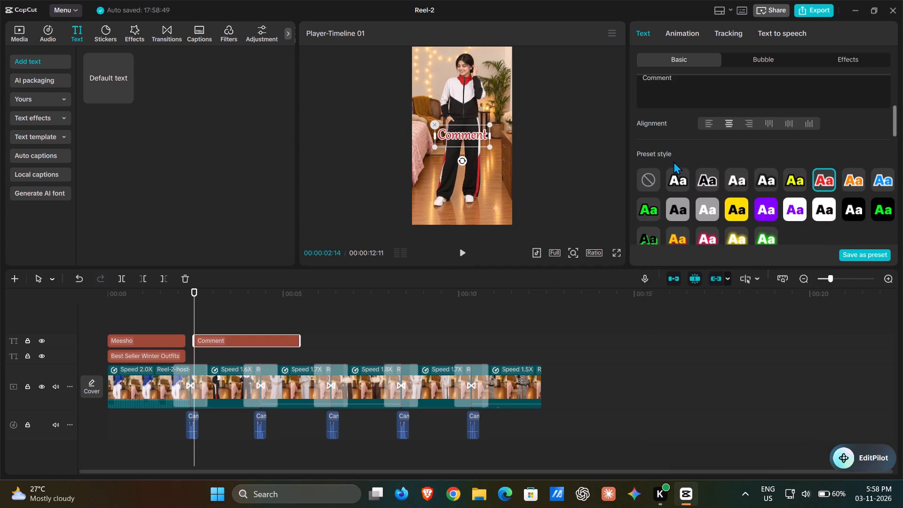
scroll(677, 142, "up", 6)
left_click(700, 190)
left_click(702, 190)
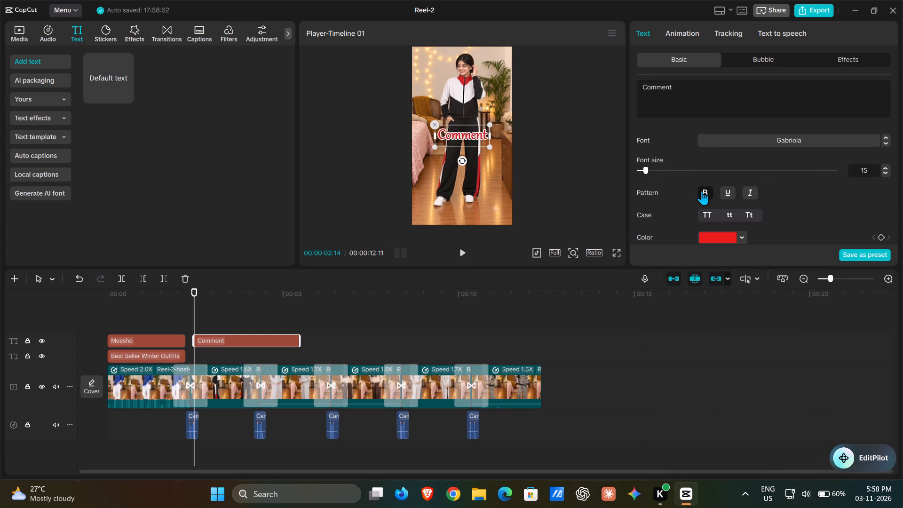
left_click(702, 191)
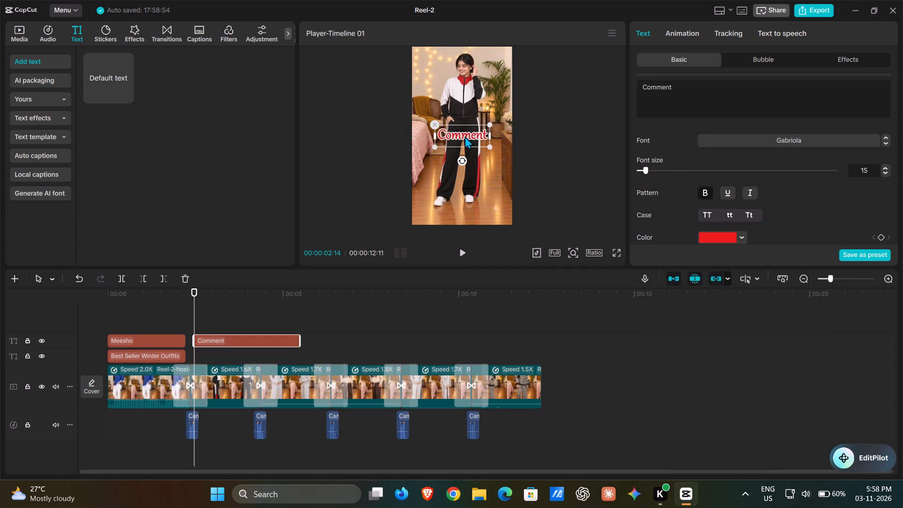
left_click(465, 136)
left_click(542, 143)
left_click(453, 135)
scroll(692, 161, "down", 2)
scroll(688, 149, "up", 2)
Add a default text at 00:00:02:14 on the track beneath "Comment" and trim it to end at about 00:00:04:05.
left_click(129, 98)
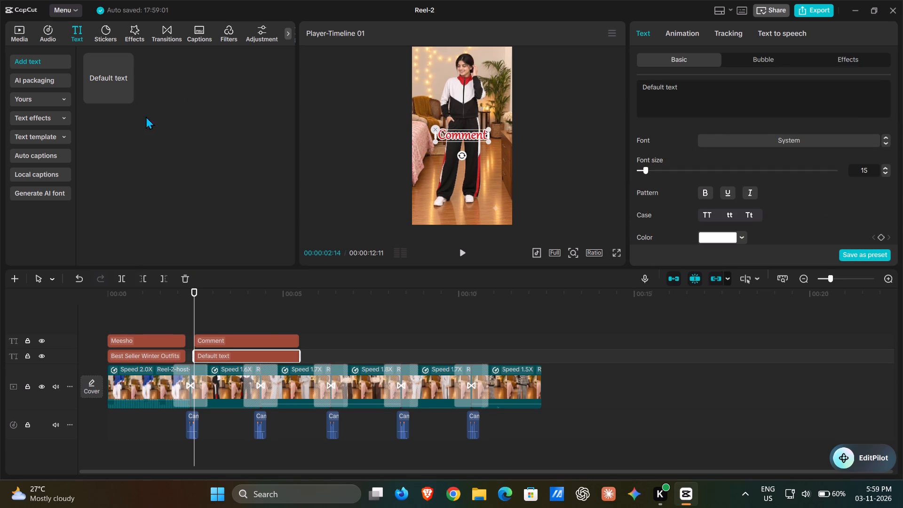
left_click_drag(300, 356, 242, 356)
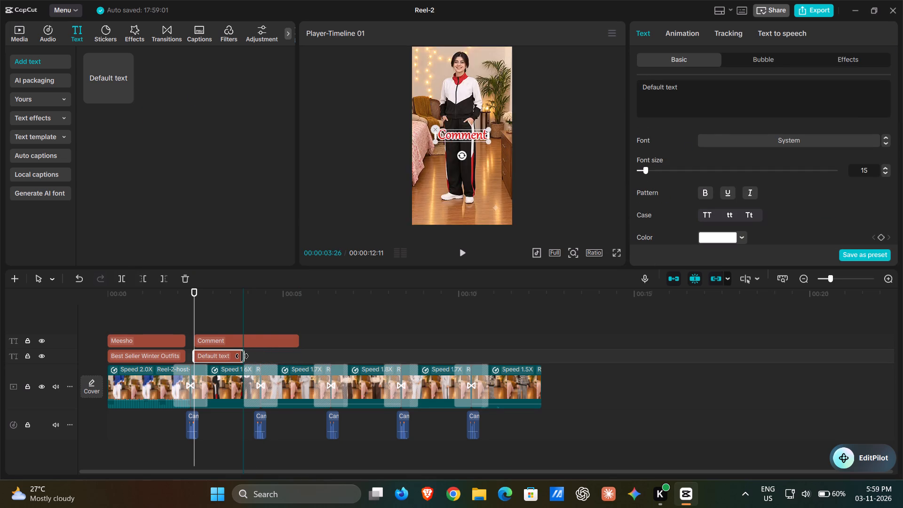
left_click_drag(242, 356, 251, 356)
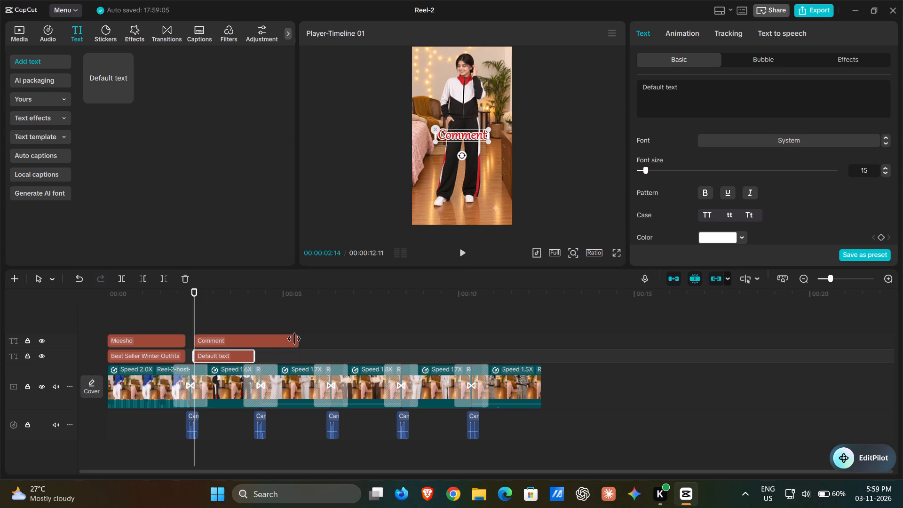
Trim the "Comment" text clip so it ends level with the default text clip, at about 00:00:04:05.
left_click(294, 339)
left_click_drag(298, 341, 248, 340)
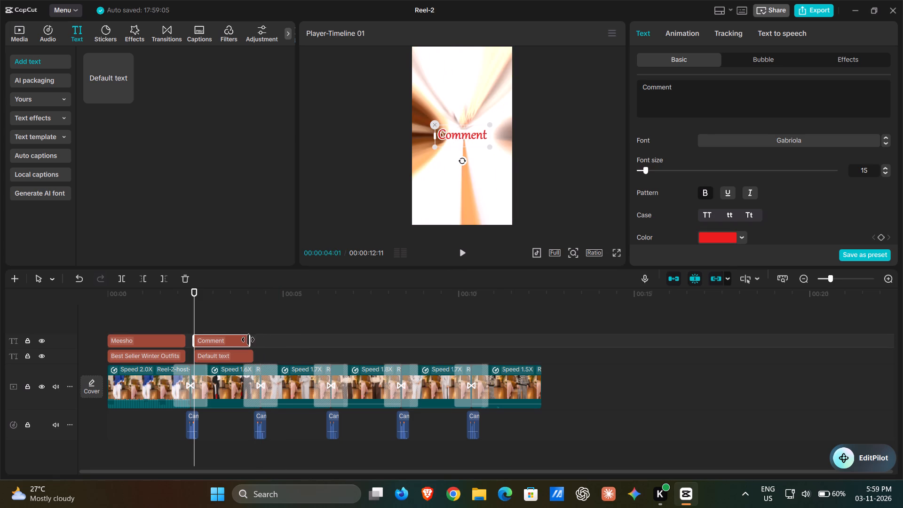
left_click_drag(248, 340, 253, 340)
left_click(252, 352)
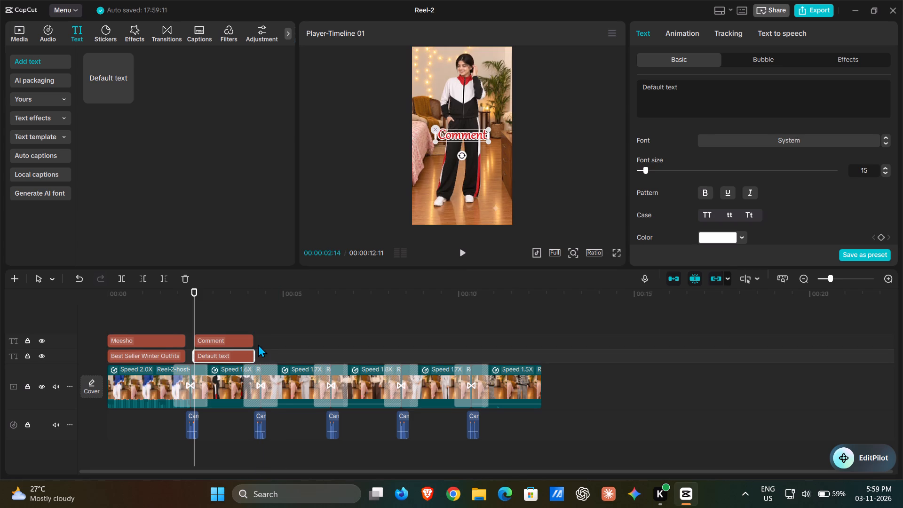
left_click(252, 340)
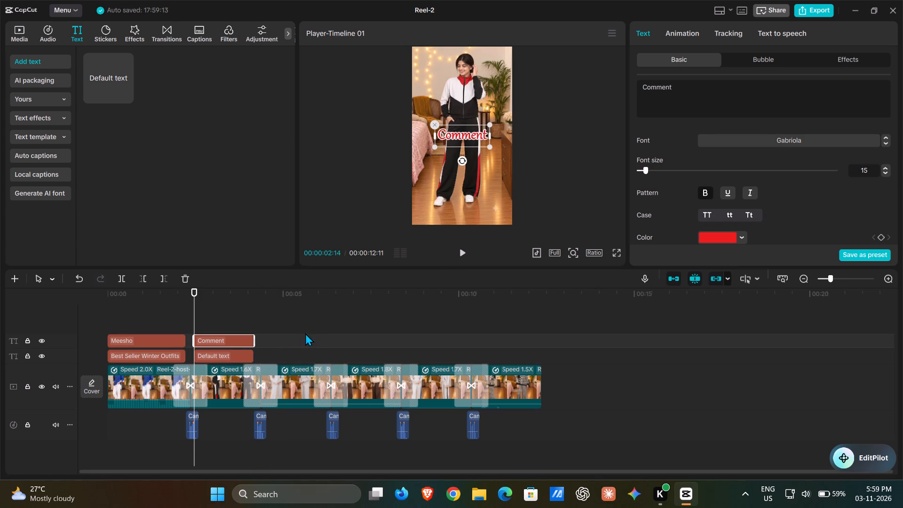
Enlarge the default text to about 110% scale in the frame.
left_click(225, 354)
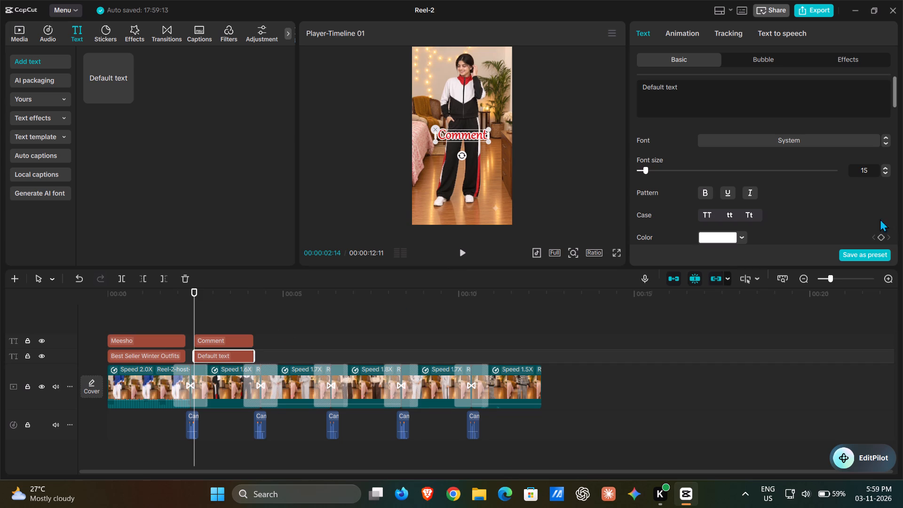
left_click_drag(742, 108, 629, 97)
left_click_drag(486, 132, 475, 138)
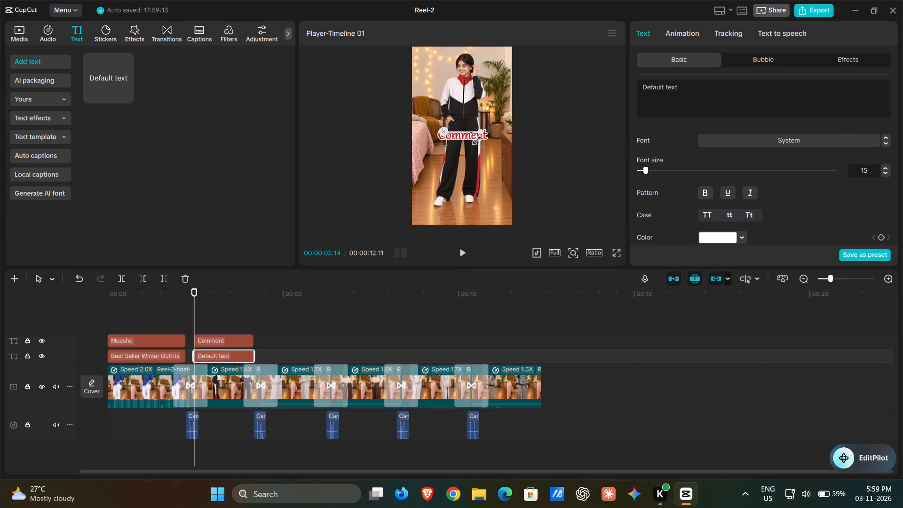
left_click_drag(475, 138, 493, 135)
Shrink the "Comment" text slightly, to just under half the frame's width.
left_click(475, 135)
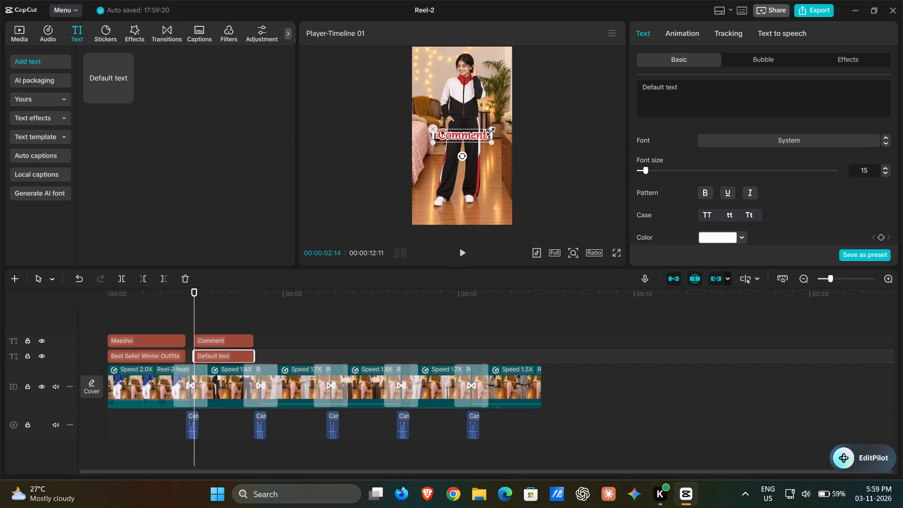
left_click_drag(491, 129, 483, 131)
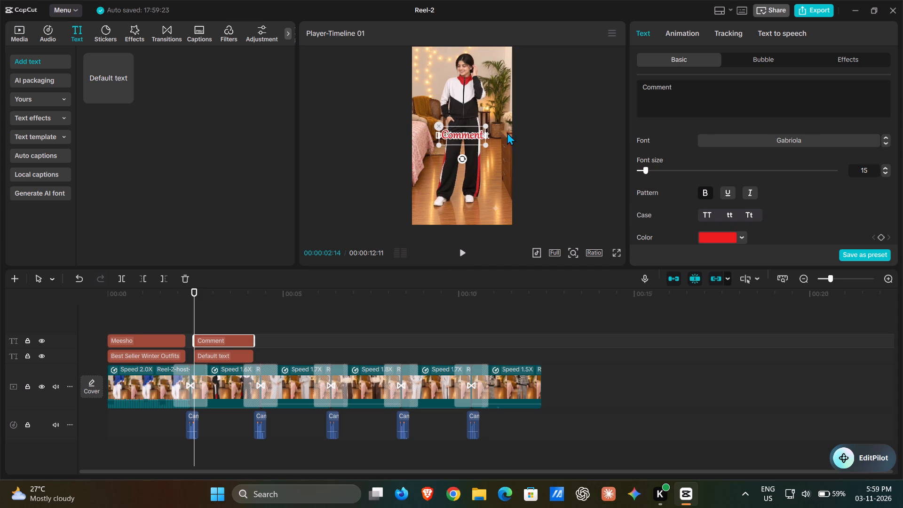
With the playhead at 00:00:03:06, move the default text directly beneath "Comment" and centre it horizontally in the frame.
left_click(255, 350)
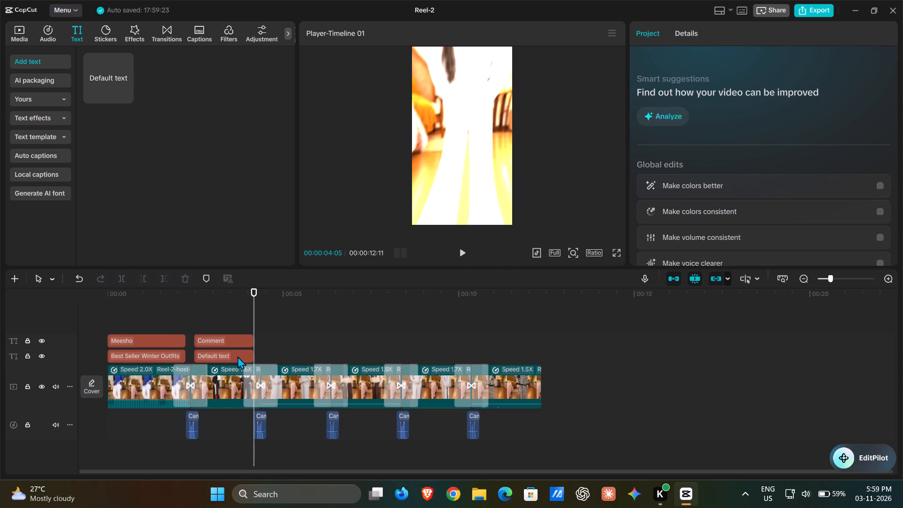
left_click(238, 356)
left_click(229, 339)
left_click(224, 360)
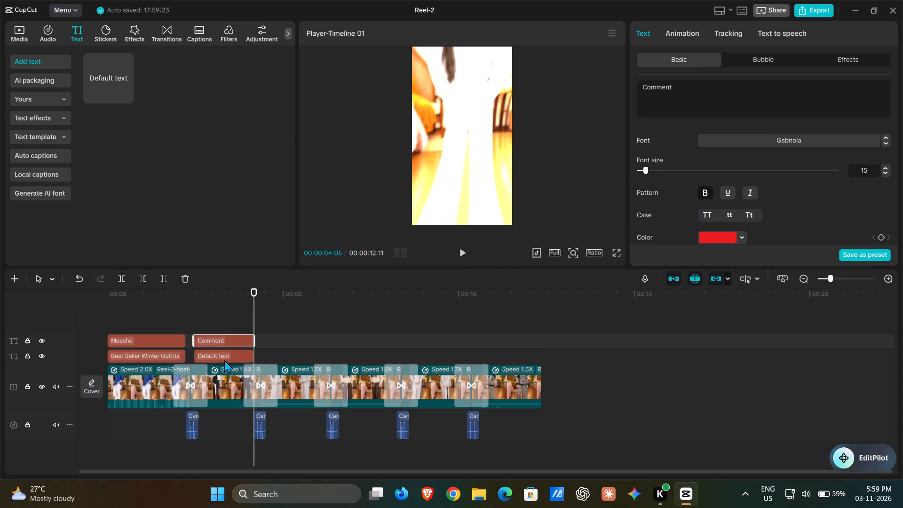
left_click_drag(246, 309, 179, 314)
left_click_drag(257, 295, 76, 299)
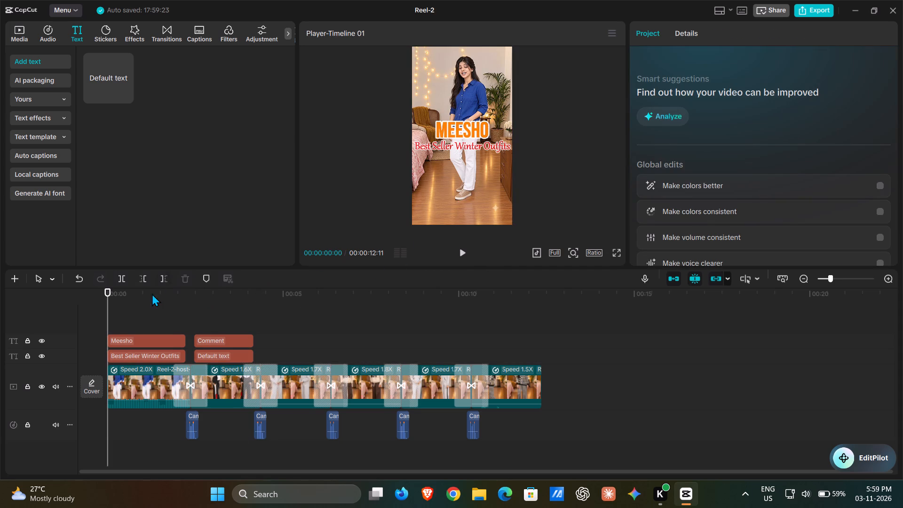
left_click_drag(110, 296, 220, 301)
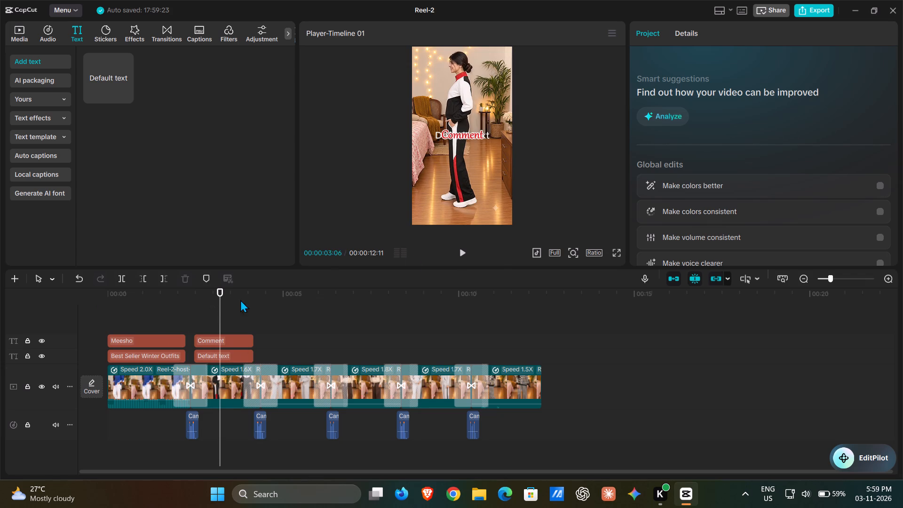
left_click_drag(436, 137, 442, 150)
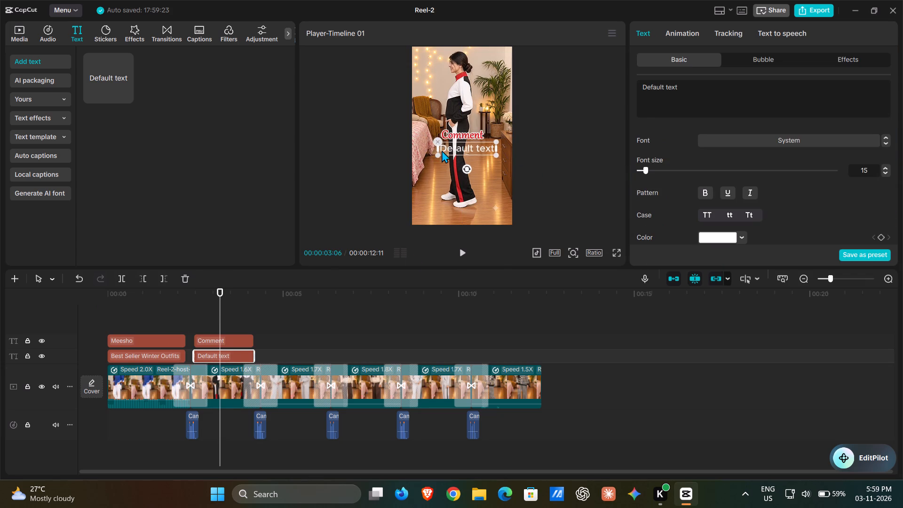
left_click_drag(442, 150, 437, 150)
Set the default text's font to BebasNeue.
left_click(764, 133)
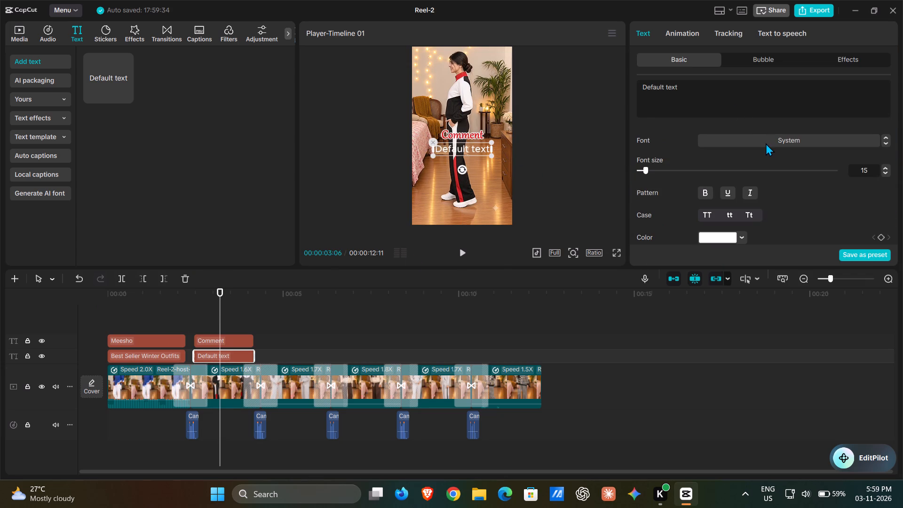
left_click(766, 143)
left_click(755, 153)
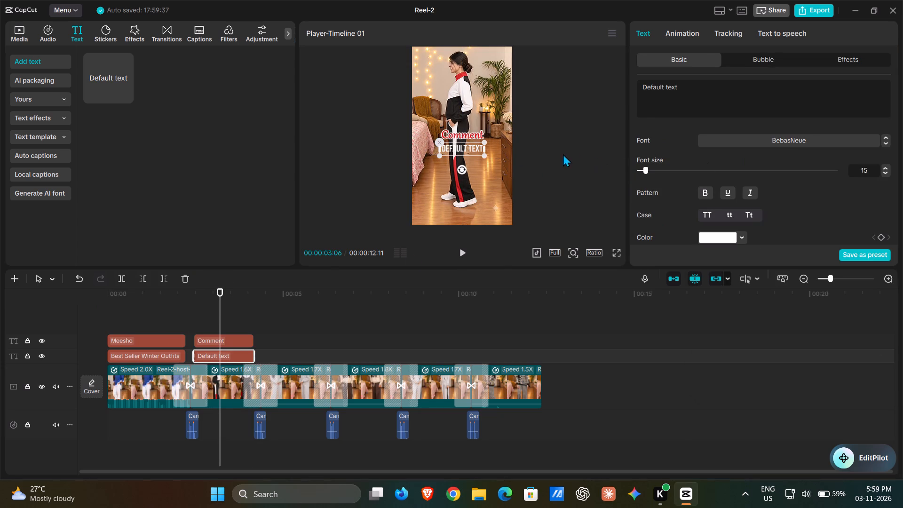
Replace the default text's wording with "Link", including the quotation marks.
left_click_drag(761, 107, 156, 121)
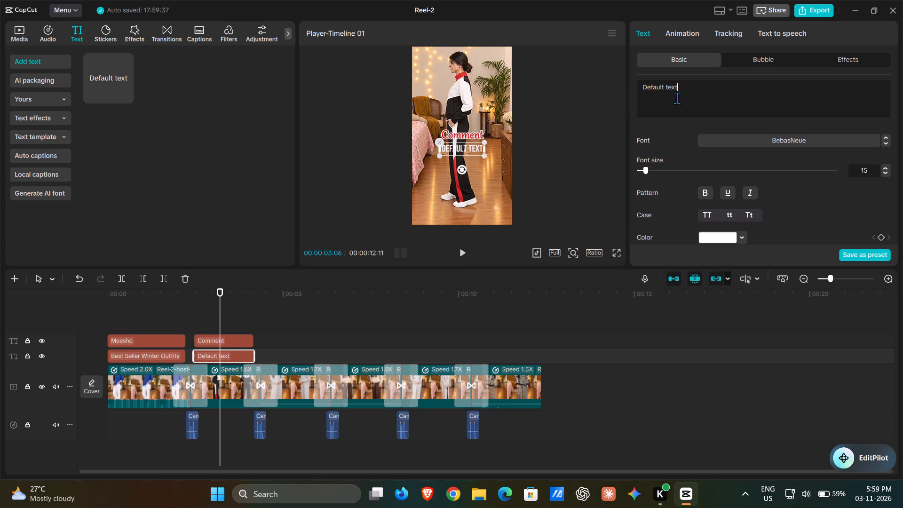
triple_click(672, 91)
key("BackSpace")
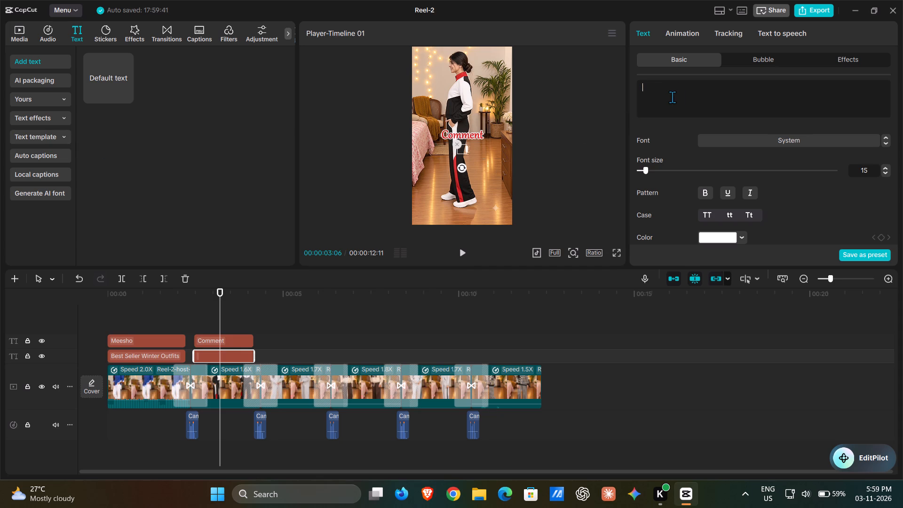
type("\"Link\"")
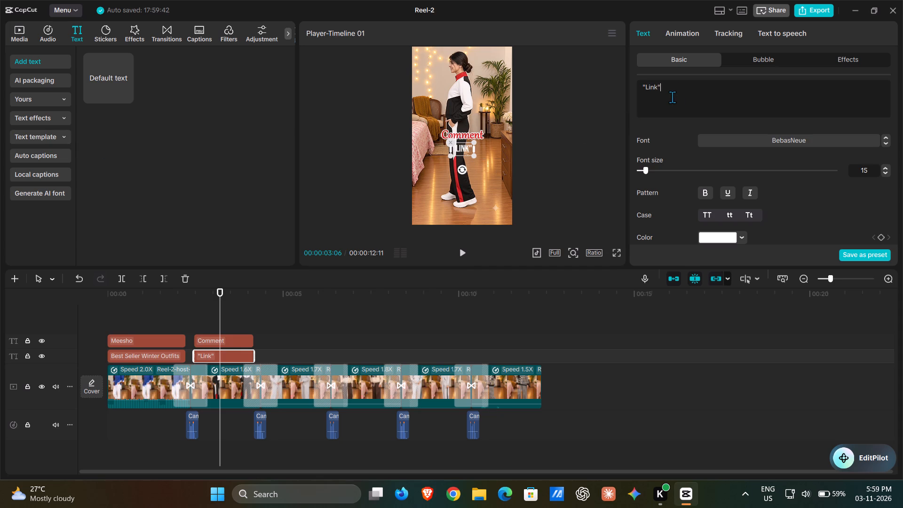
Apply the yellow preset style with red outline to the "Link" text and enlarge it to just under half the frame's width.
scroll(759, 151, "down", 5)
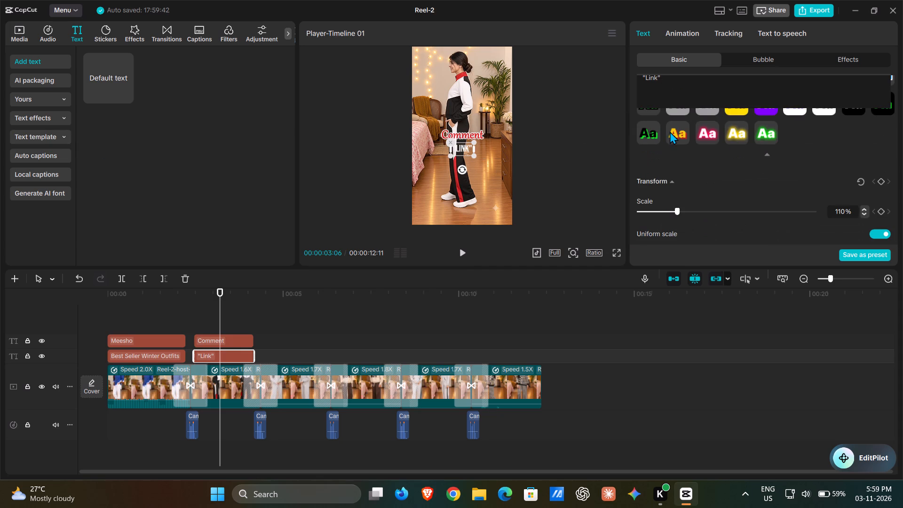
left_click(670, 131)
left_click_drag(472, 140, 503, 136)
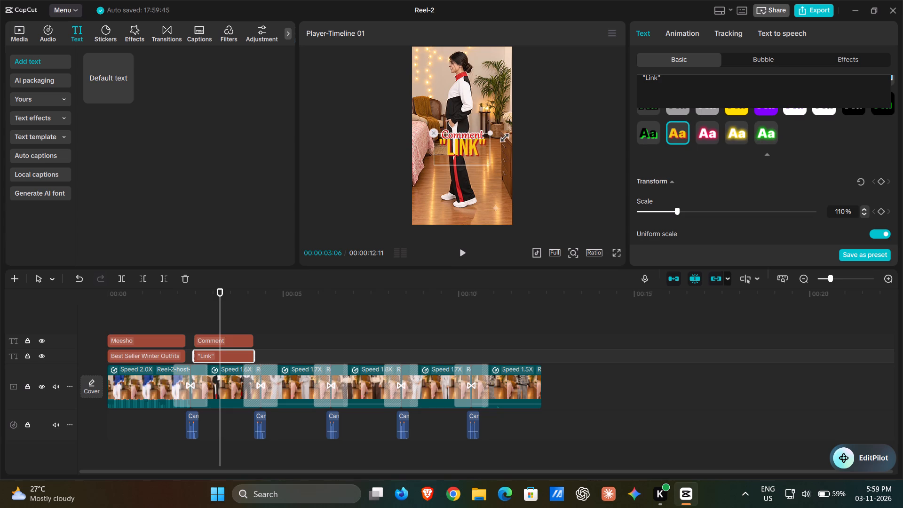
left_click_drag(503, 136, 501, 136)
Move the "Comment" text slightly up so it clears the enlarged "Link" text, keeping it centred horizontally.
left_click(459, 133)
left_click_drag(461, 133, 463, 130)
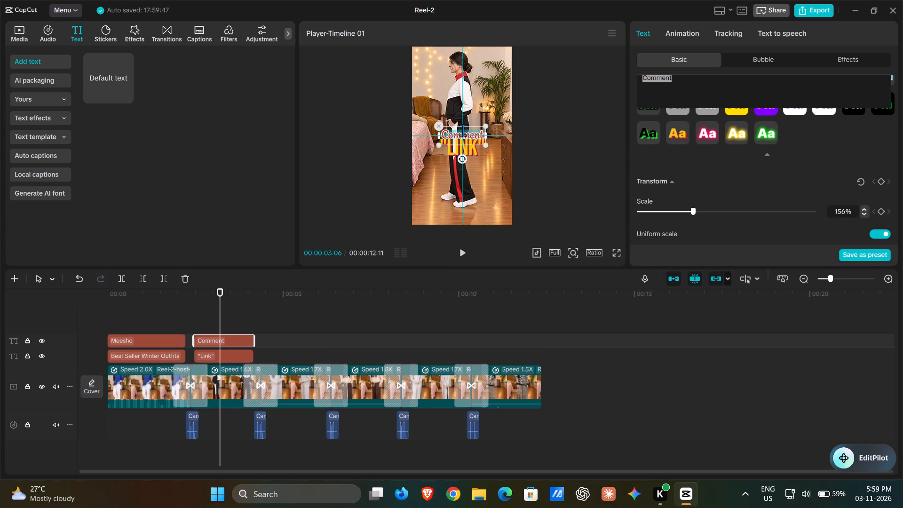
left_click_drag(463, 130, 462, 128)
left_click_drag(547, 134, 542, 134)
Enlarge the "Link" text a little more, to just over half the frame's width, and preview the result briefly.
left_click(472, 145)
left_click(476, 140)
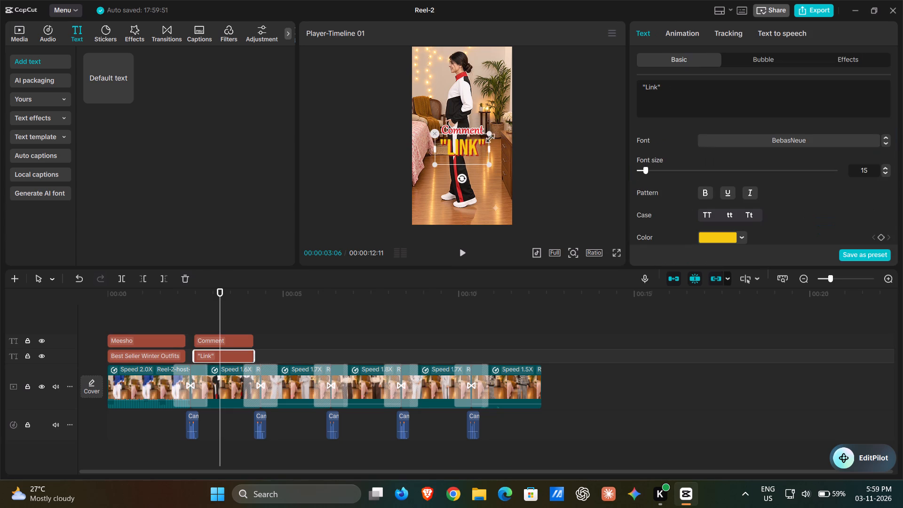
left_click(490, 132)
left_click(476, 143)
left_click(475, 150)
left_click(464, 148)
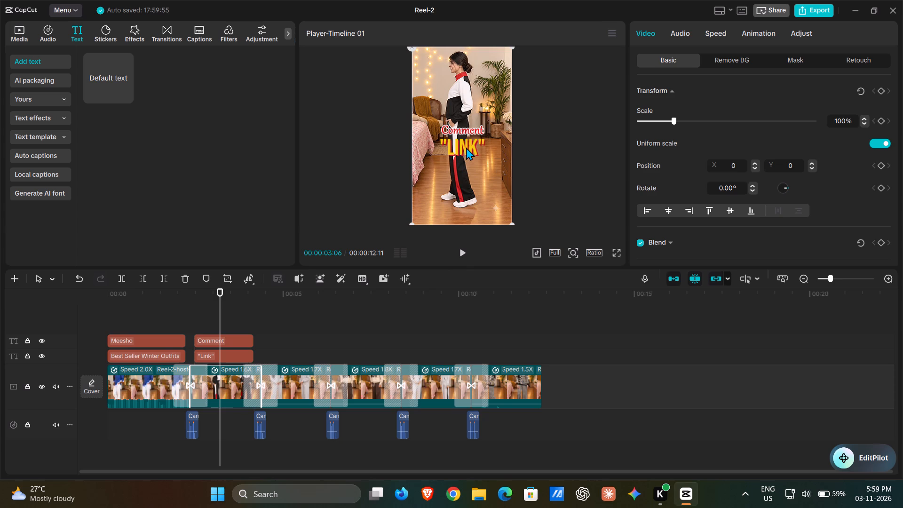
left_click(468, 145)
left_click(467, 149)
left_click_drag(490, 133, 498, 130)
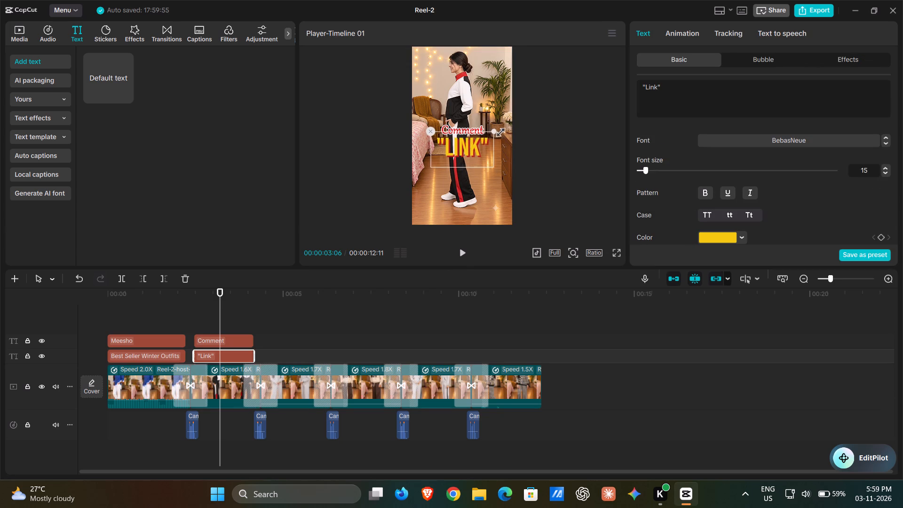
left_click_drag(498, 130, 500, 129)
left_click(472, 133)
left_click(471, 129)
left_click(543, 116)
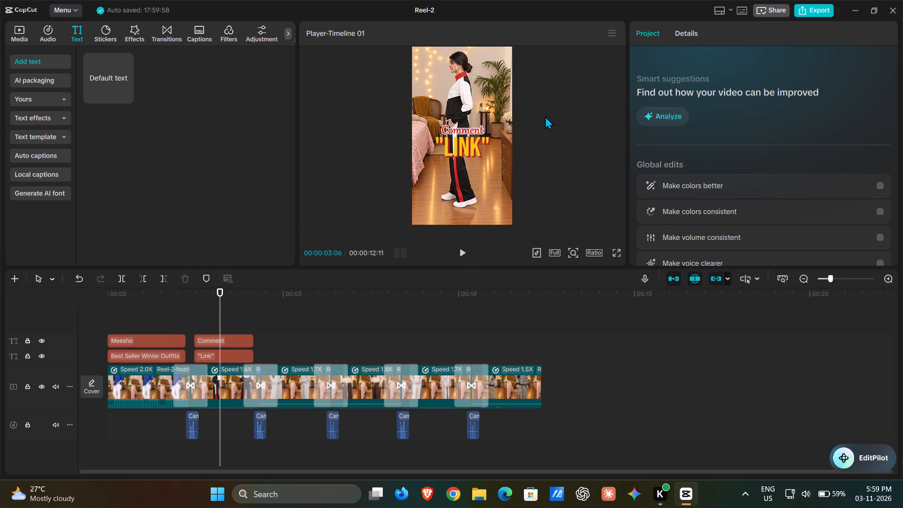
key("space")
key("space")
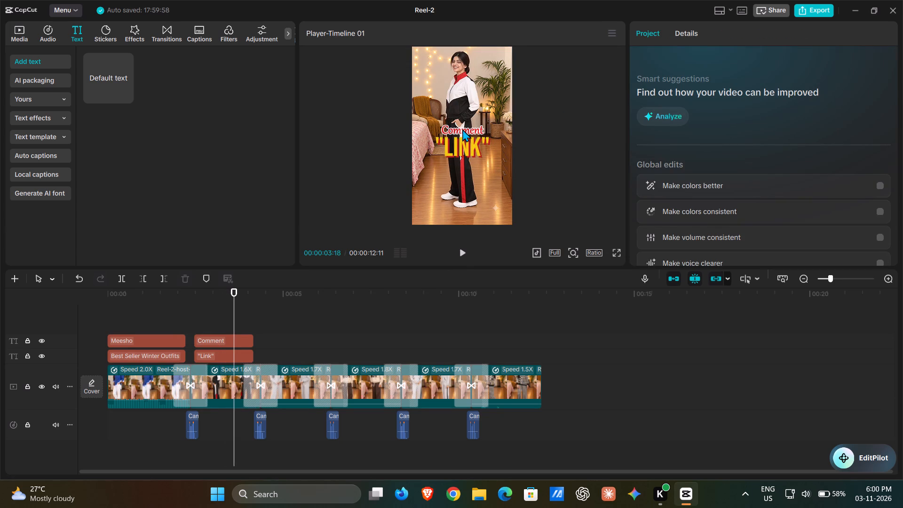
Enlarge the "Comment" text slightly, to about half the frame's width.
left_click(462, 129)
left_click(462, 129)
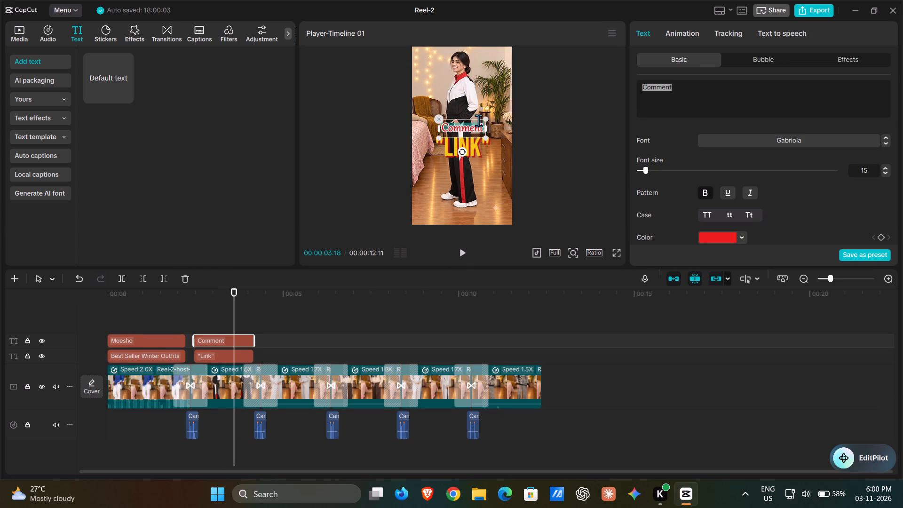
left_click_drag(486, 121, 491, 119)
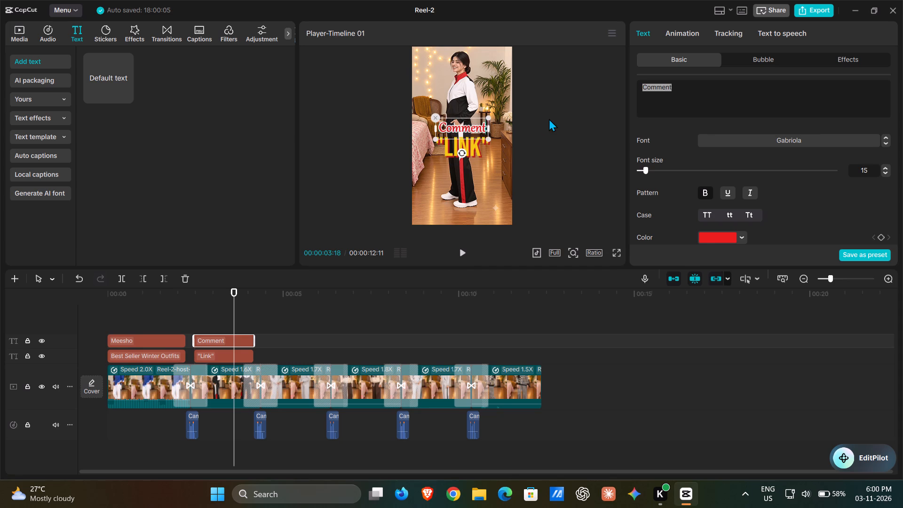
left_click(549, 119)
Nudge "Comment" slightly down to sit directly above "Link", both centred horizontally, and play the clip briefly.
left_click(464, 138)
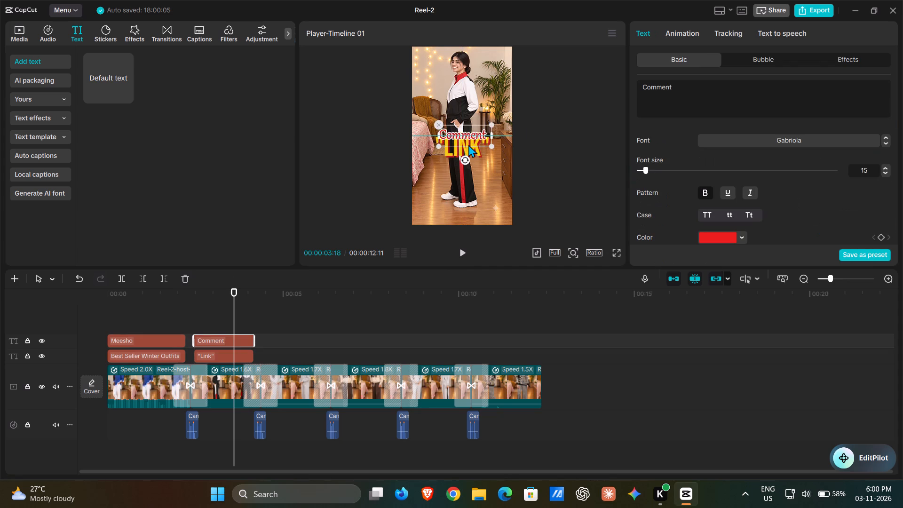
left_click(465, 146)
left_click_drag(465, 146, 465, 151)
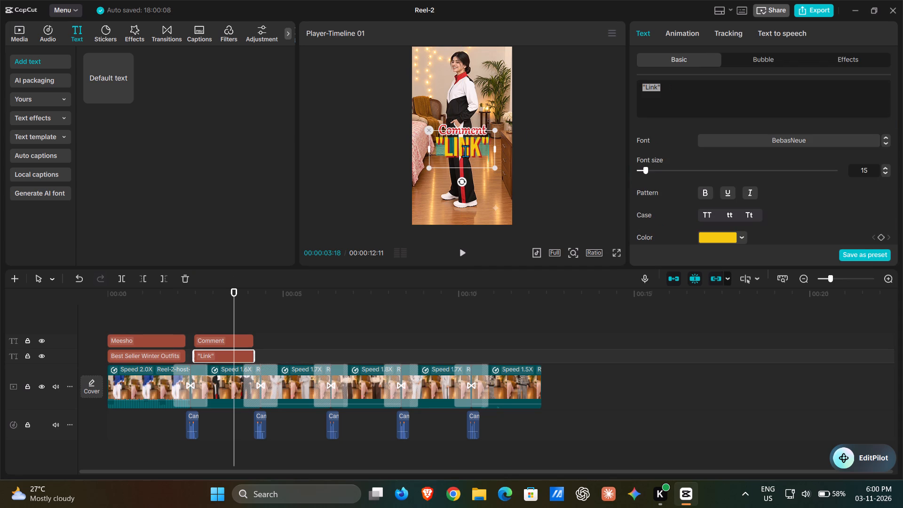
left_click_drag(465, 151, 465, 151)
left_click(539, 150)
left_click_drag(467, 148, 467, 154)
left_click(542, 149)
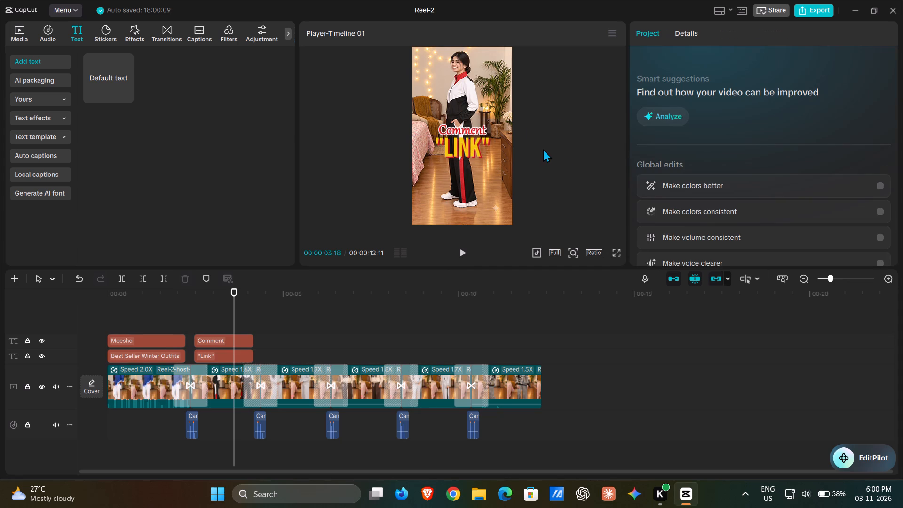
key("space")
key("space")
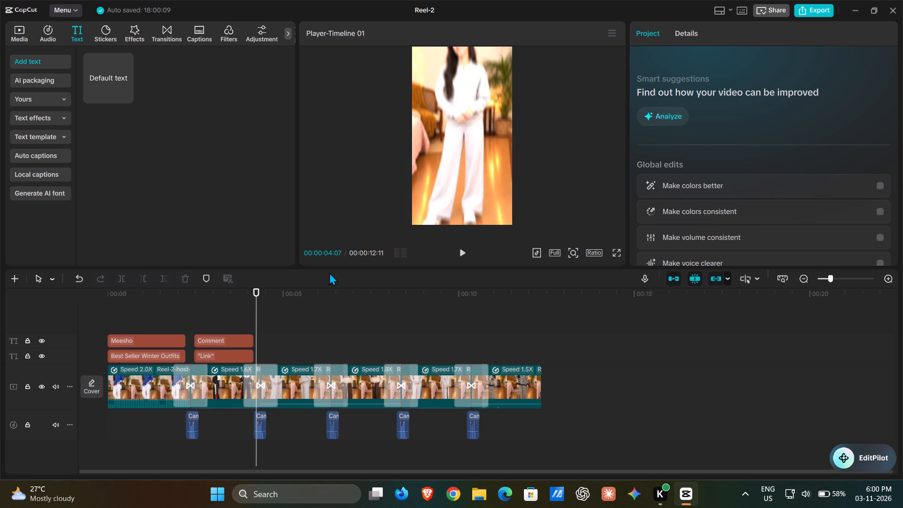
Copy the "Comment" and "Link" texts together and paste them over the grey outfit clip, starting at 00:00:04:16.
left_click_drag(255, 292, 177, 310)
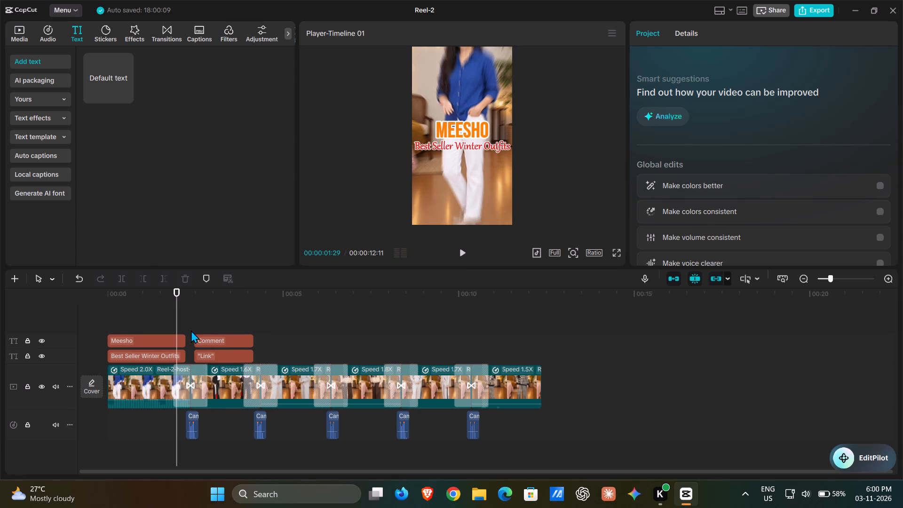
left_click_drag(190, 330, 257, 360)
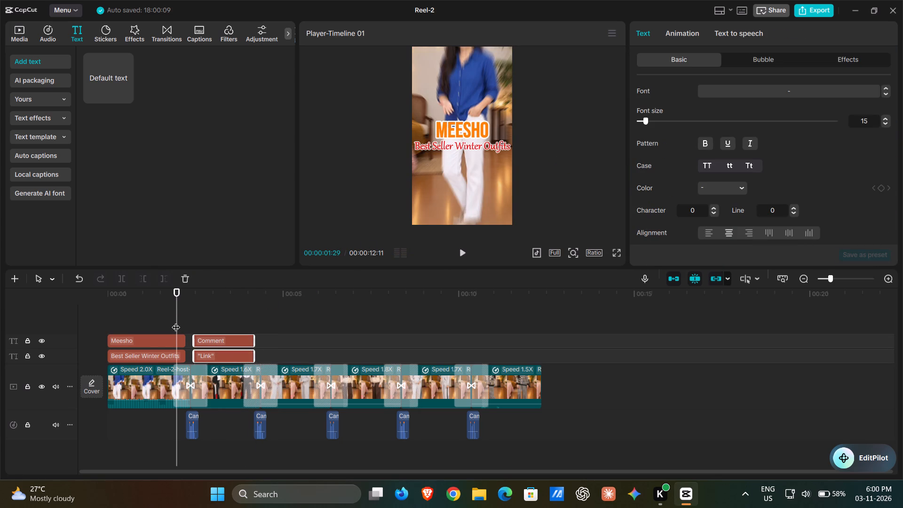
key("ctrl+c")
left_click_drag(178, 293, 308, 319)
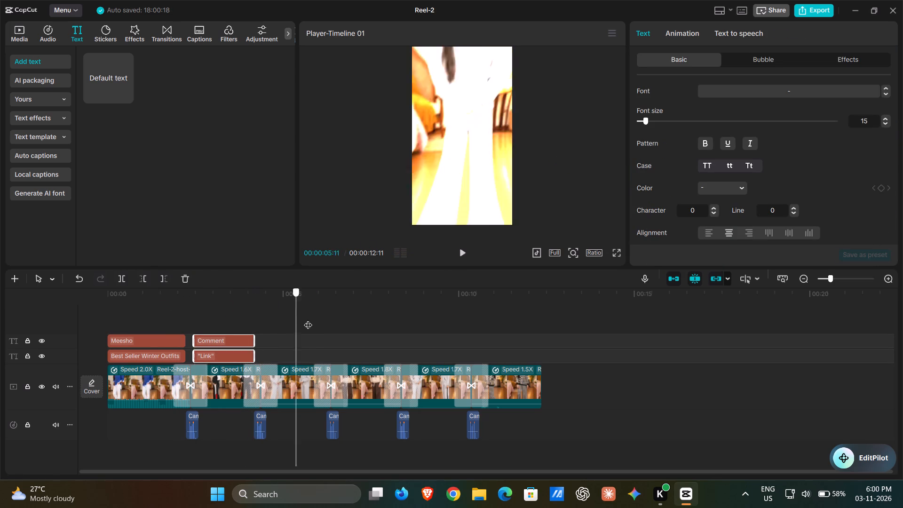
left_click_drag(308, 319, 269, 318)
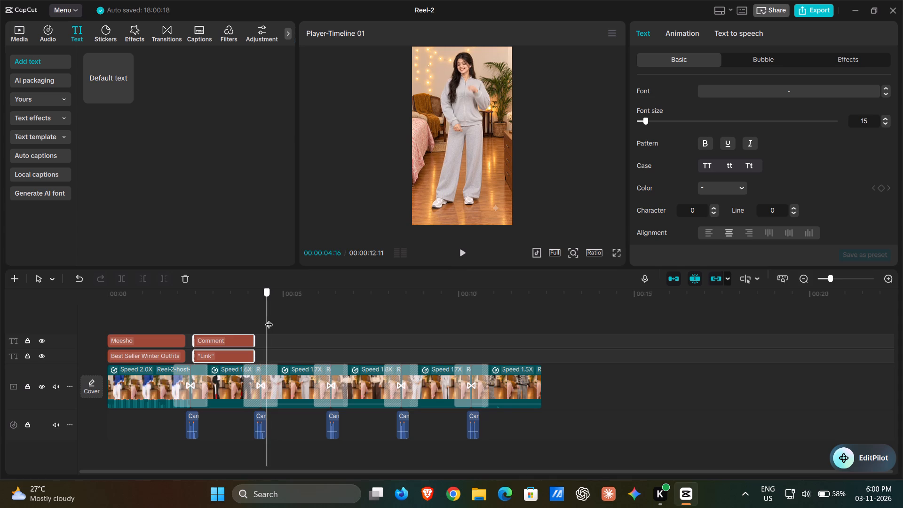
left_click_drag(269, 318, 335, 330)
key("ctrl+v")
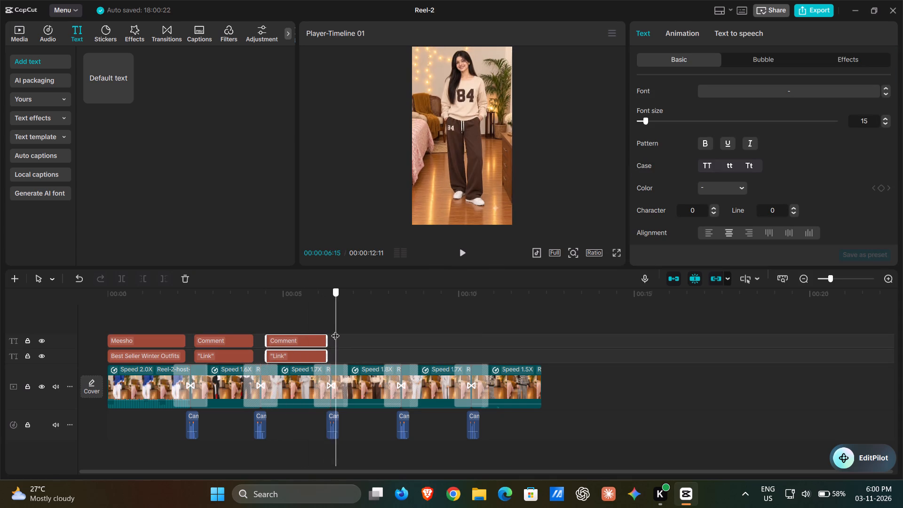
Paste both texts over each of the remaining three outfit clips, starting at 00:00:06:15, 00:00:08:15 and about 00:00:10:15.
left_click_drag(335, 330, 333, 332)
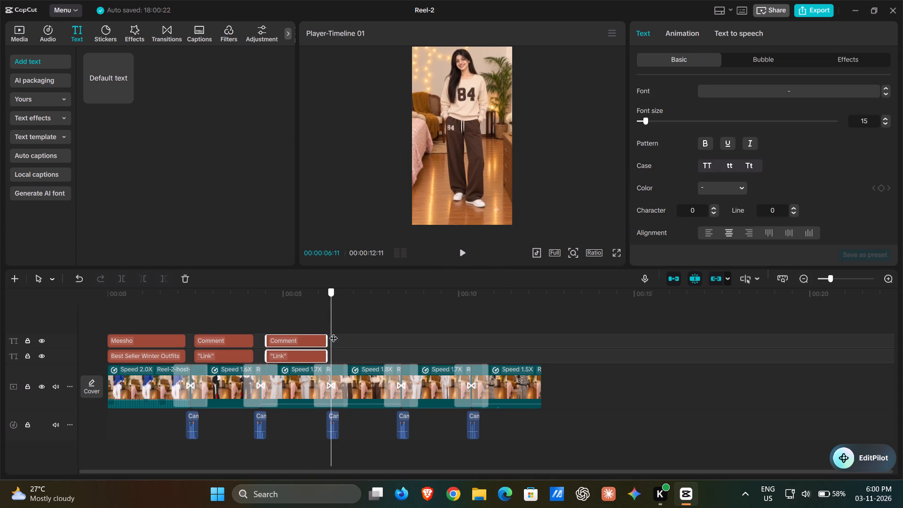
left_click_drag(333, 332, 335, 333)
key("ctrl+v")
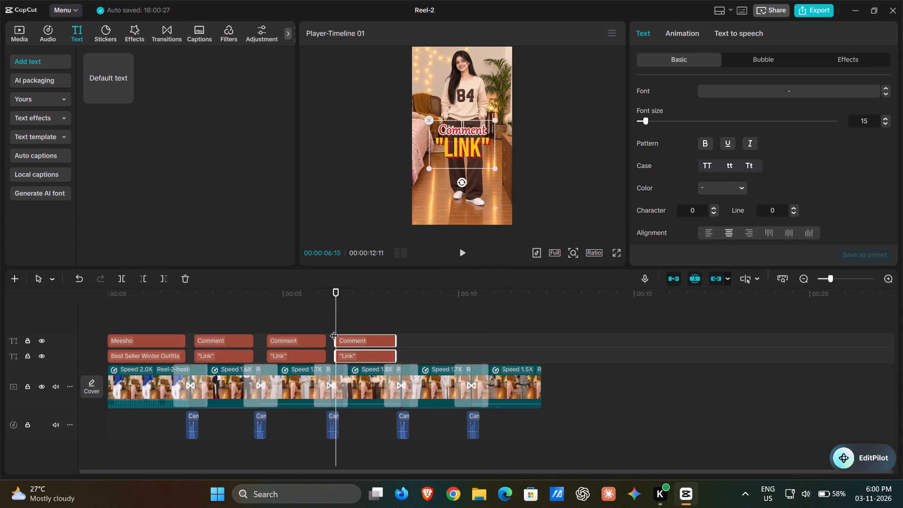
left_click_drag(334, 330, 404, 330)
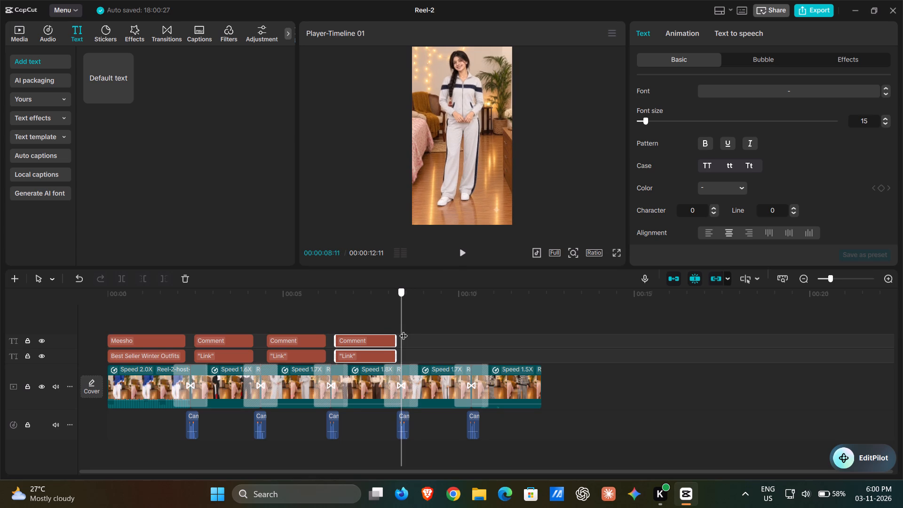
left_click_drag(404, 330, 406, 331)
key("ctrl+v")
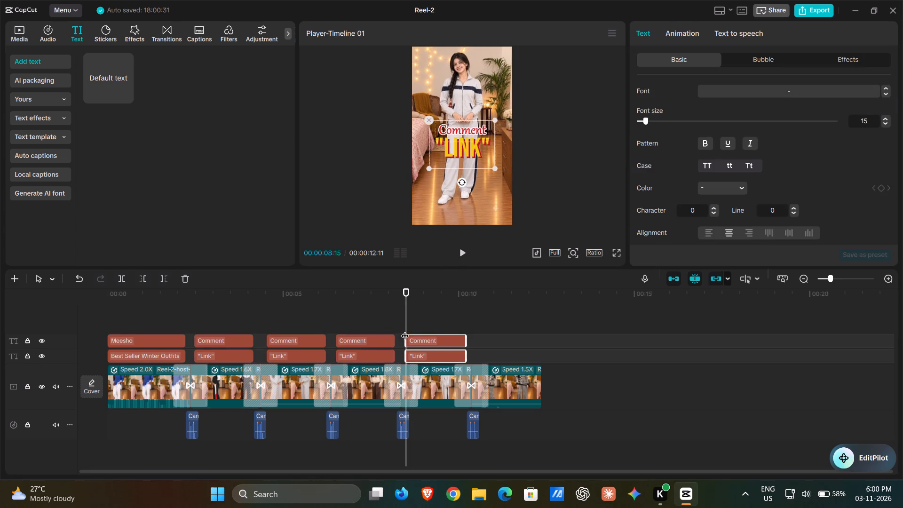
left_click_drag(405, 330, 477, 327)
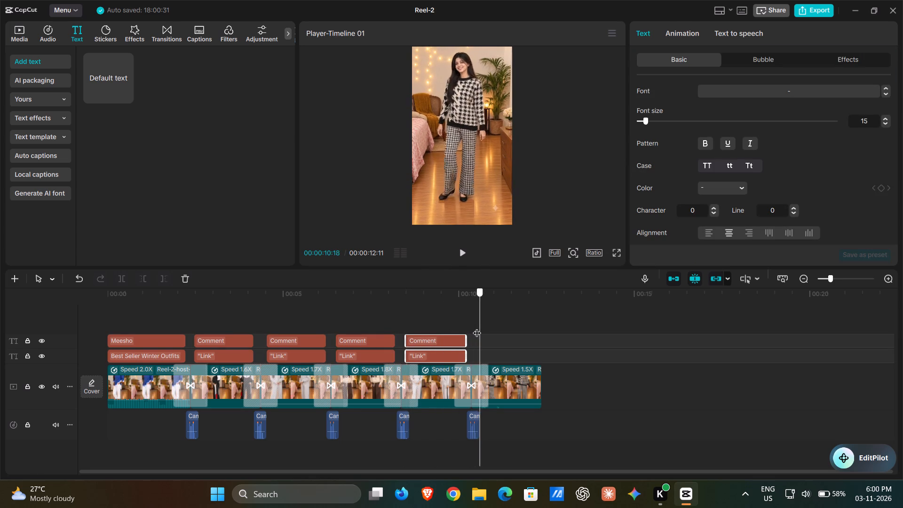
left_click_drag(477, 327, 476, 328)
key("ctrl+v")
Play the whole video from the start in full screen to review the text overlays, and return to the editor.
left_click_drag(480, 307, 0, 300)
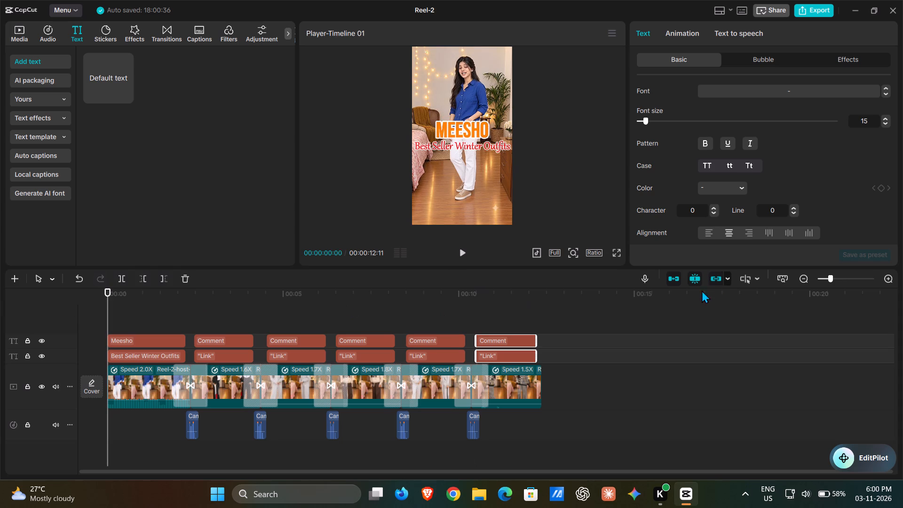
left_click(623, 258)
left_click(621, 258)
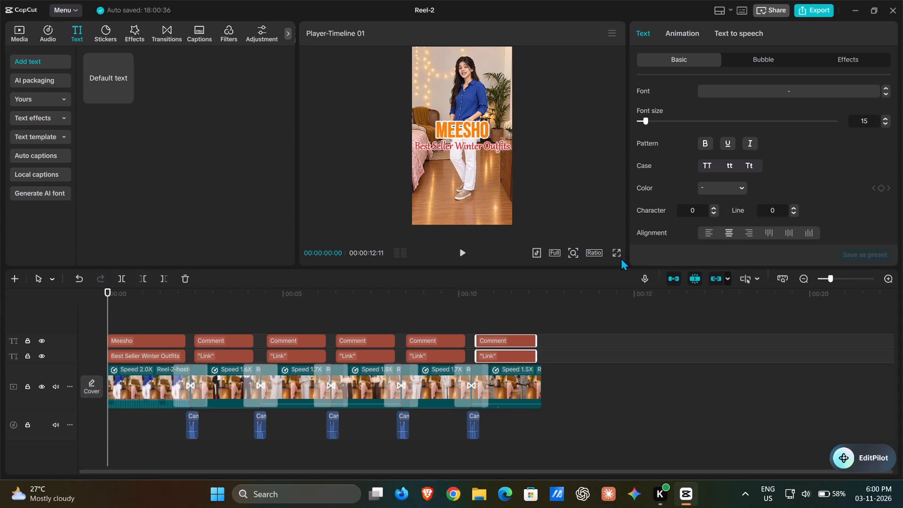
left_click(620, 256)
key("space")
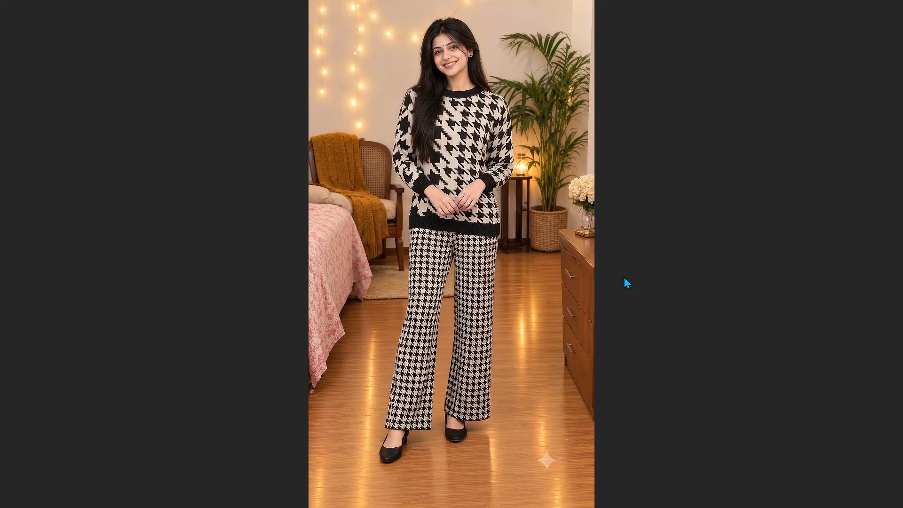
key("Escape")
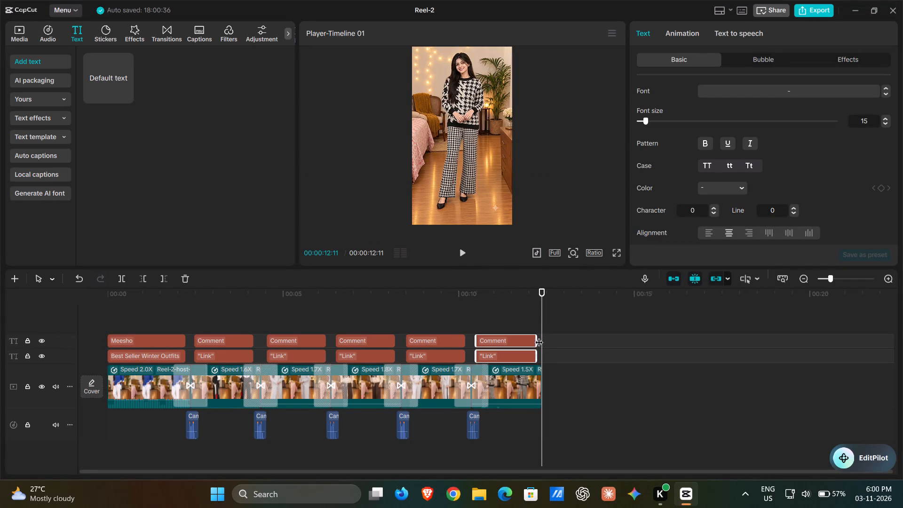
Extend the last "Comment" and "Link" texts to the end of the video at 00:00:12:11.
left_click_drag(543, 302, 449, 319)
left_click(516, 342)
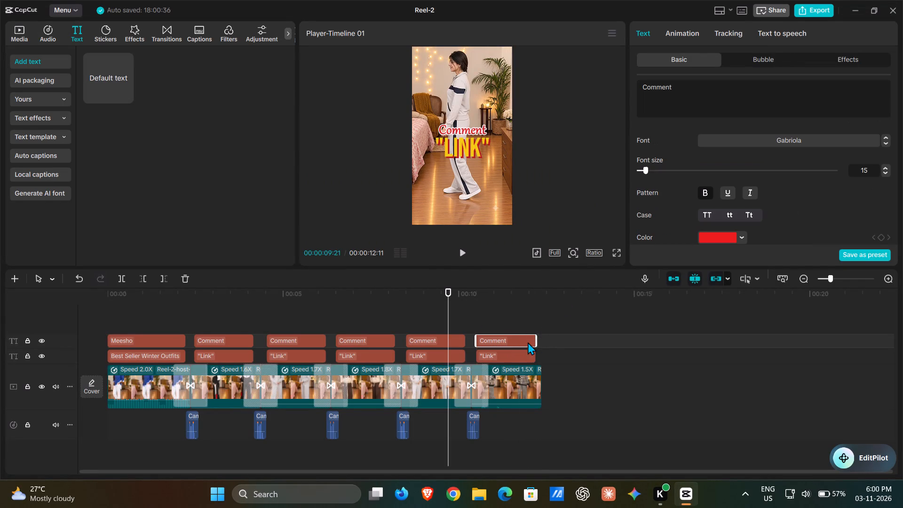
left_click_drag(536, 341, 542, 341)
left_click(533, 354)
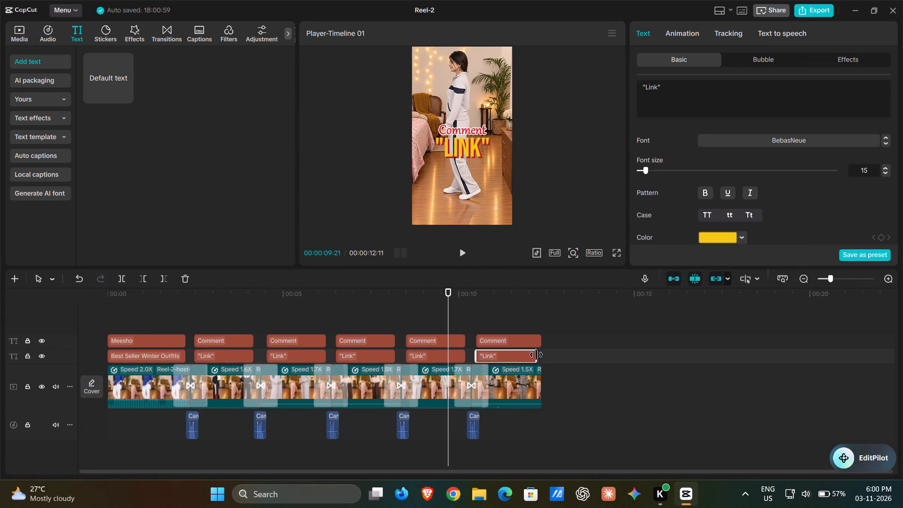
left_click_drag(537, 355, 543, 355)
left_click(336, 194)
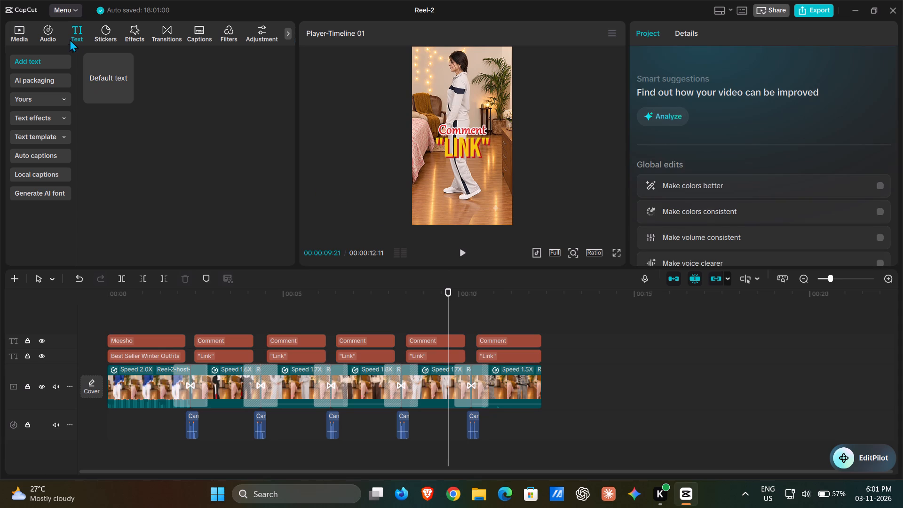
Import the meeesho-logo image from the Sajdhaj Finds "00-brand" folder into the project media.
left_click(21, 34)
left_click(102, 60)
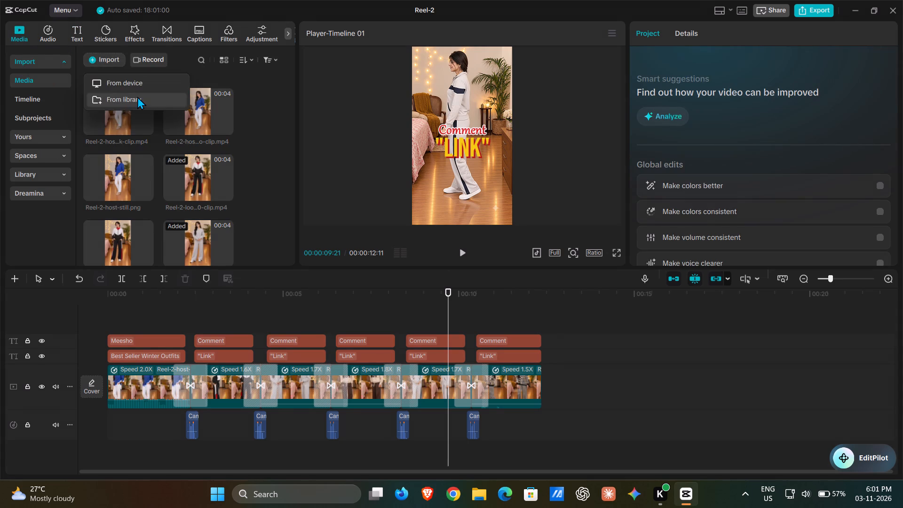
left_click(133, 86)
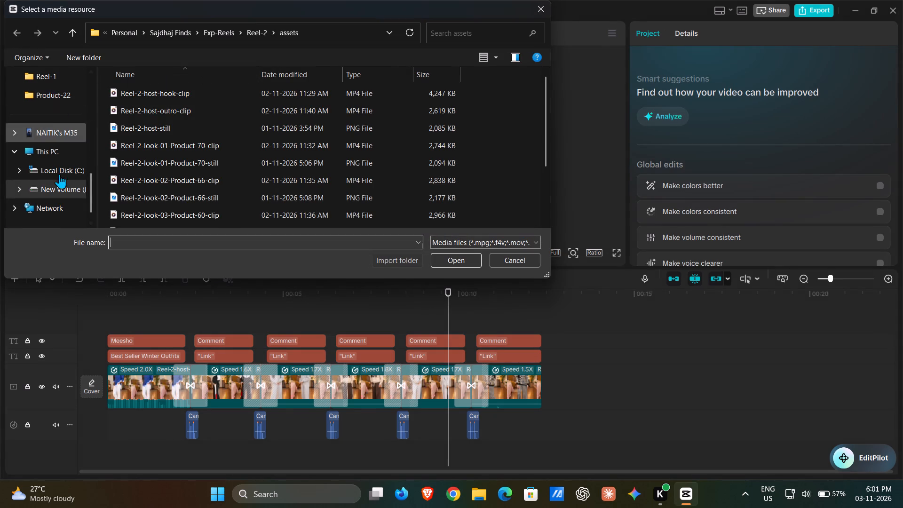
scroll(59, 165, "up", 1)
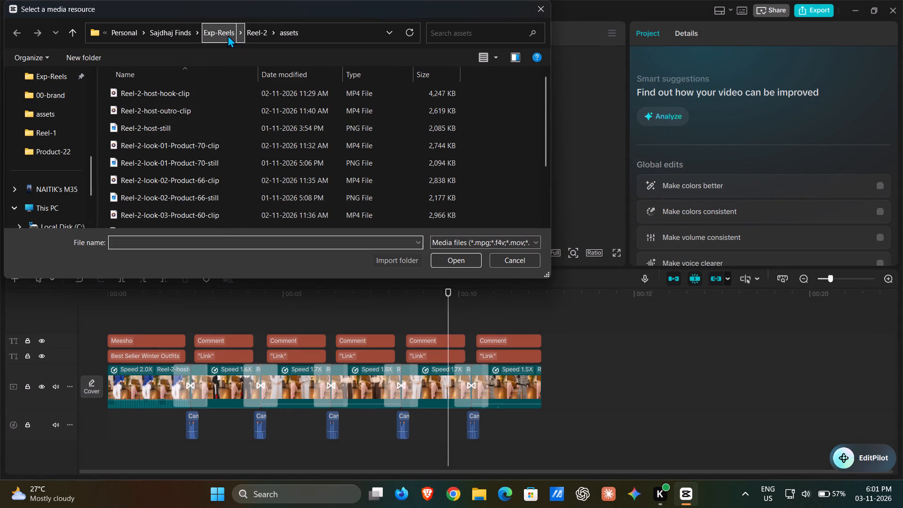
left_click(228, 35)
left_click(268, 29)
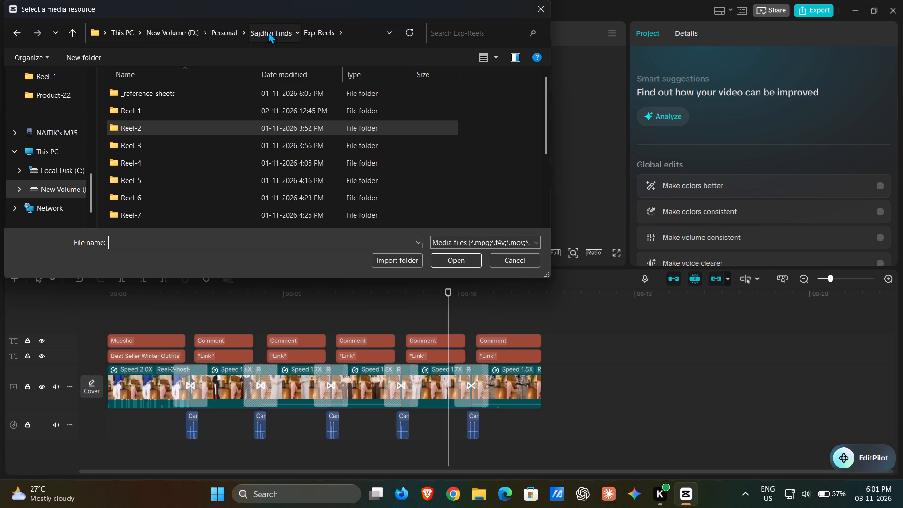
double_click(161, 87)
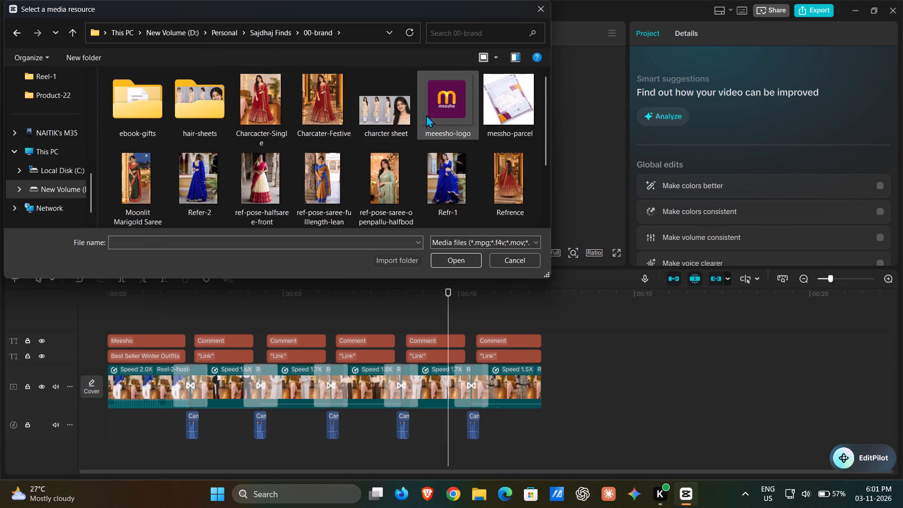
left_click(429, 115)
left_click(443, 263)
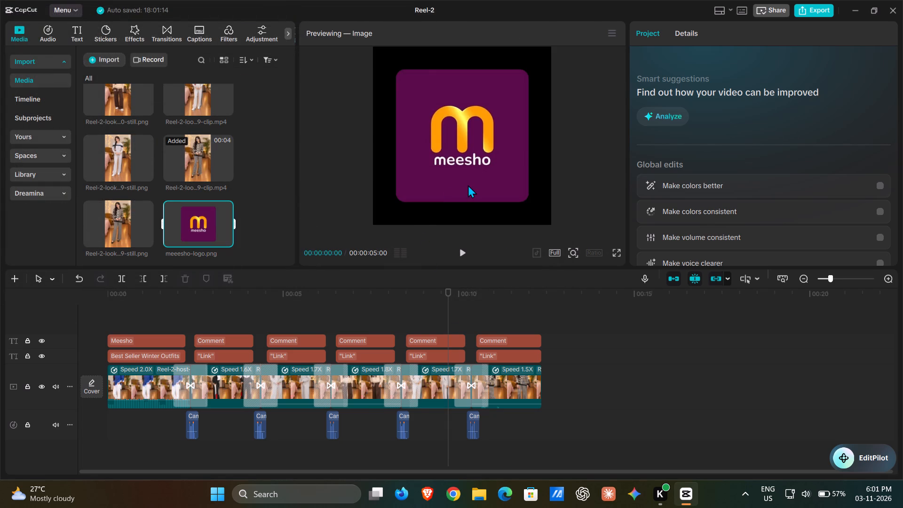
Place the Meesho logo on its own track above the outfit clips from the start and extend it to 00:00:12:11.
left_click_drag(202, 229, 112, 380)
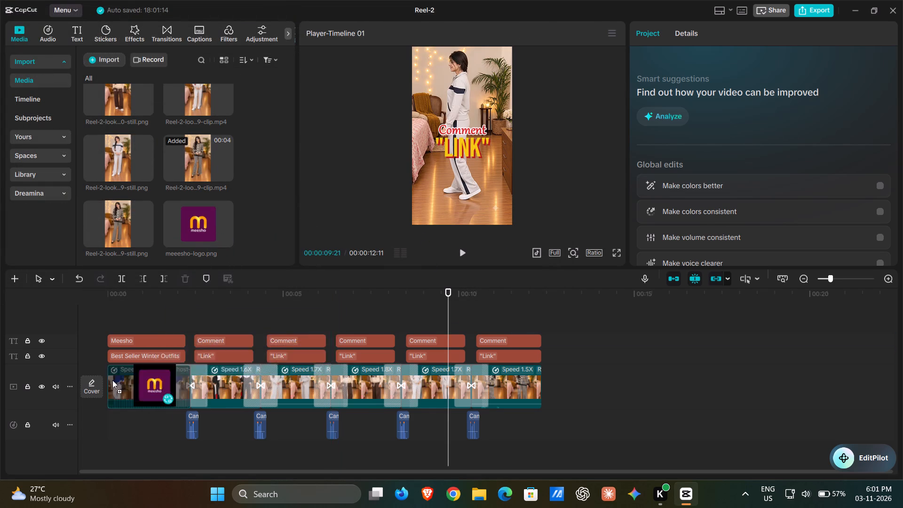
left_click_drag(112, 380, 109, 363)
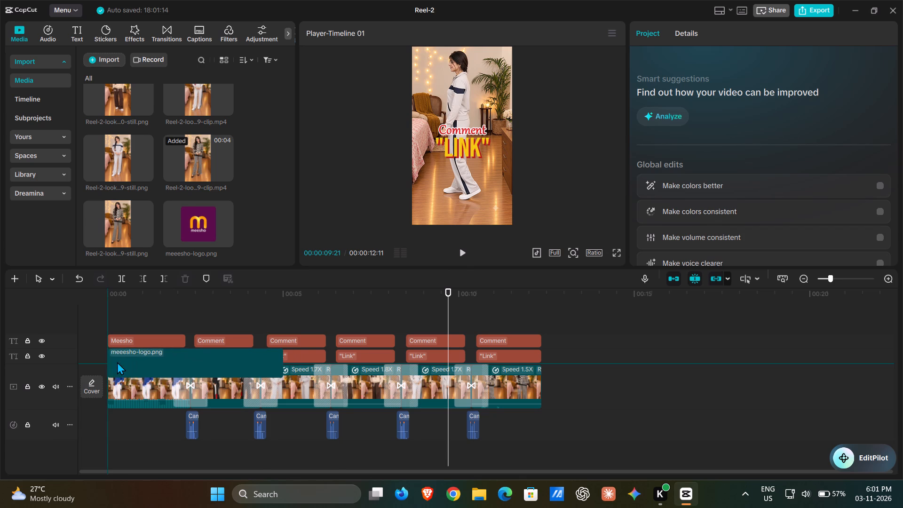
left_click_drag(286, 377, 540, 374)
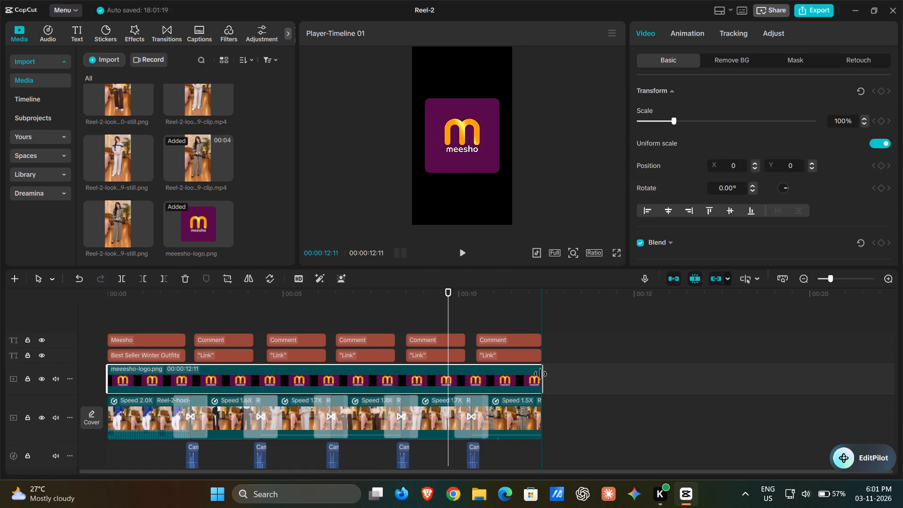
left_click_drag(540, 374, 538, 374)
left_click_drag(538, 374, 540, 373)
Shrink the Meesho logo to about 23% scale and position it in the bottom-right corner of the video frame.
left_click_drag(513, 82, 502, 156)
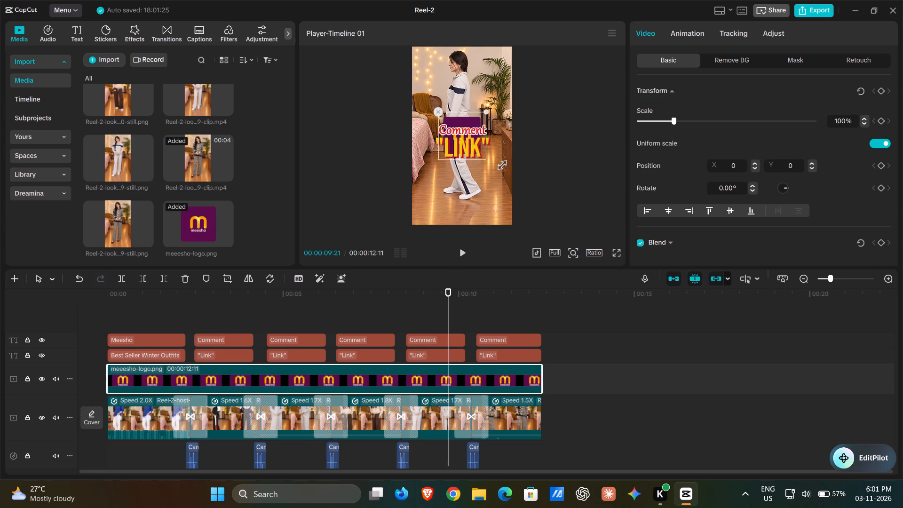
left_click_drag(502, 156, 504, 149)
left_click_drag(460, 111, 481, 187)
left_click_drag(512, 180, 497, 211)
left_click_drag(484, 218, 495, 212)
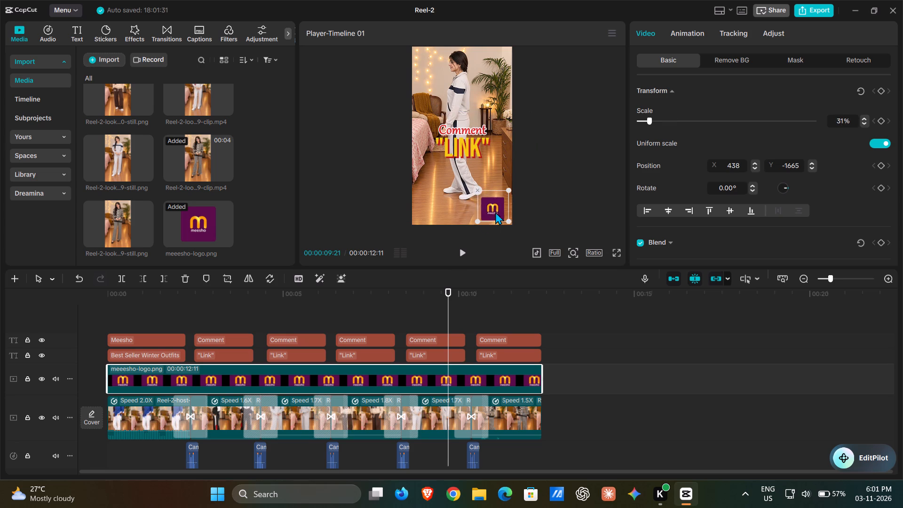
left_click_drag(495, 212, 498, 217)
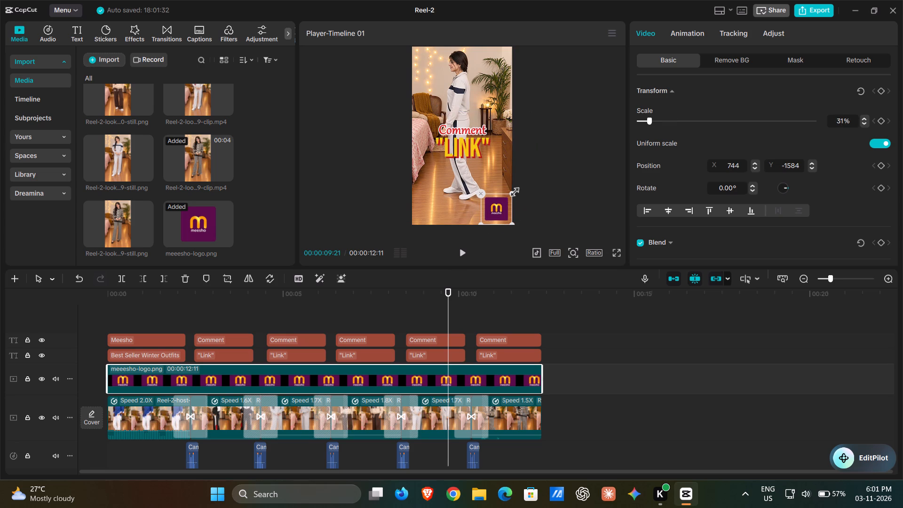
left_click_drag(513, 190, 507, 198)
left_click_drag(497, 213, 503, 216)
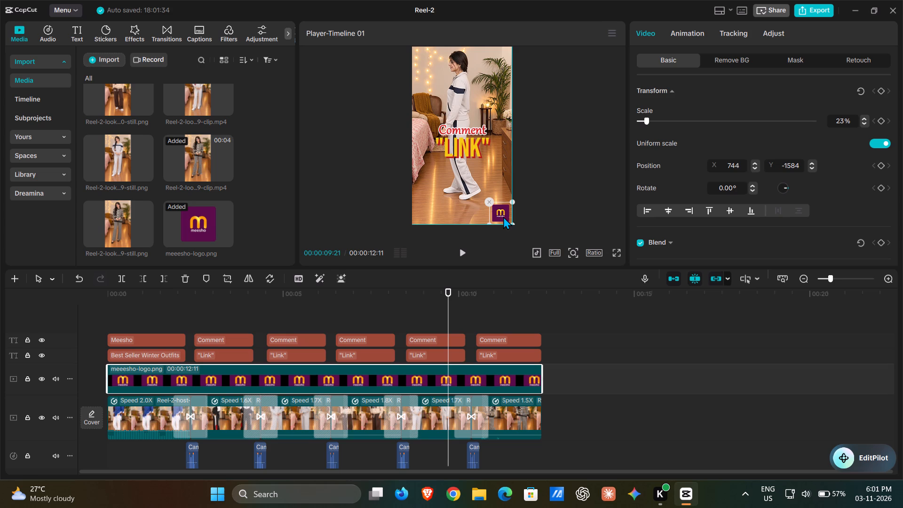
left_click_drag(503, 216, 496, 219)
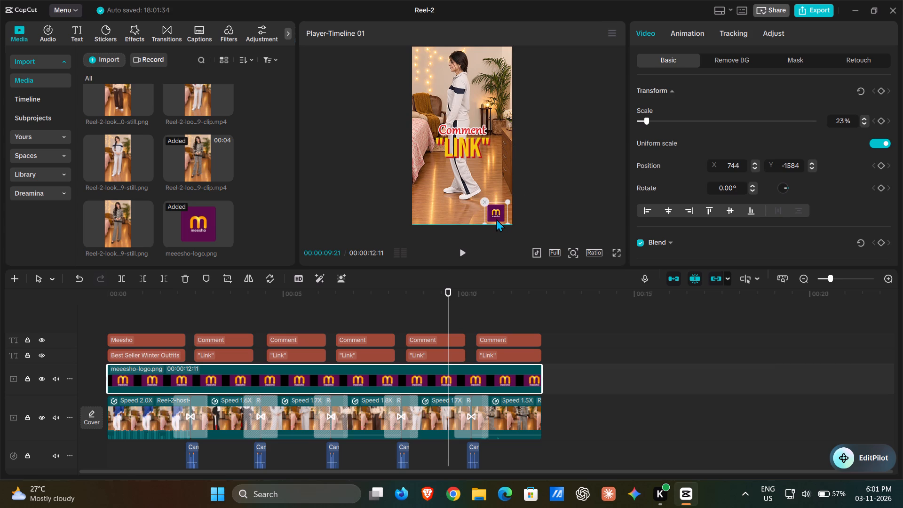
left_click_drag(496, 219, 502, 218)
left_click(539, 215)
Play the video in full screen to review the logo overlay, and return to the editor.
left_click(618, 254)
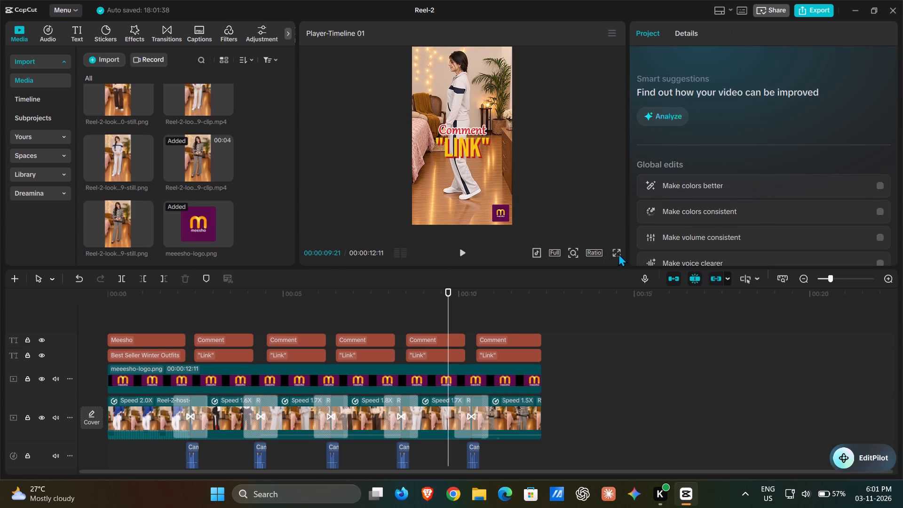
key("space")
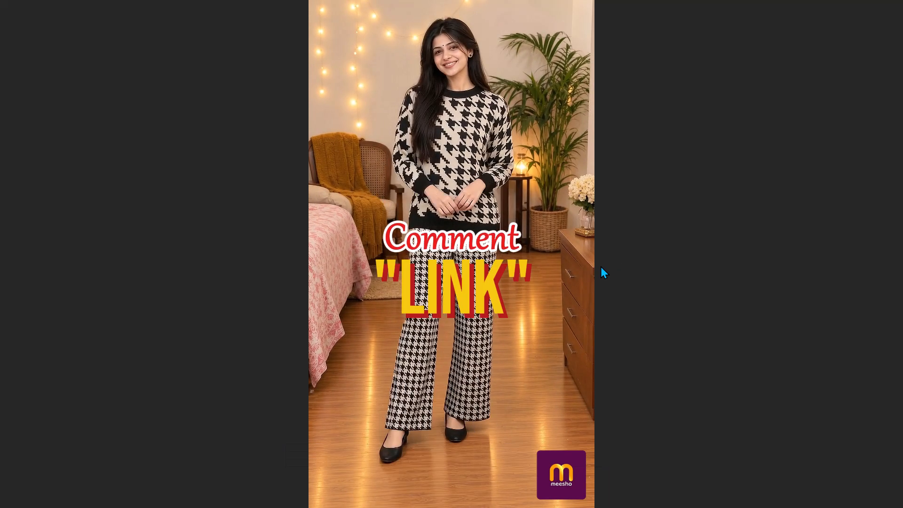
key("space")
key("Escape")
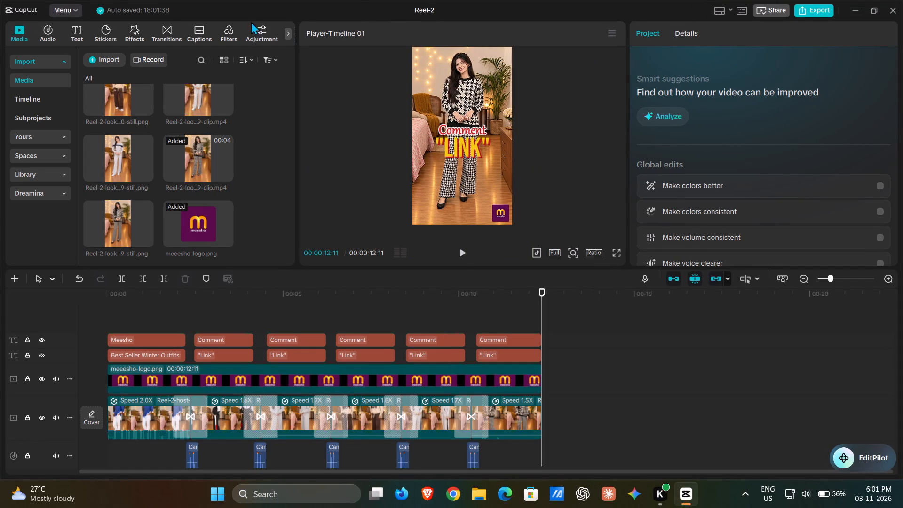
Export the video as Reel-2 into the Exp-Reels "Reel-2" folder.
left_click(825, 10)
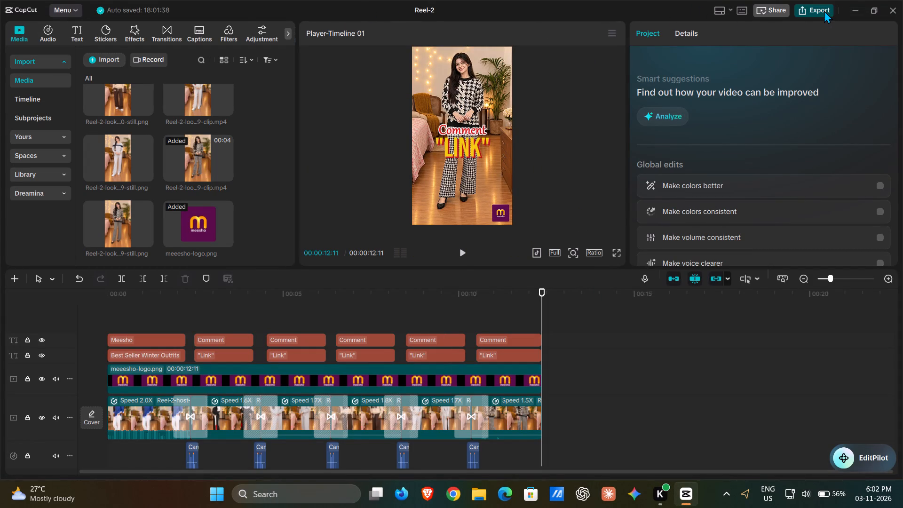
left_click(645, 127)
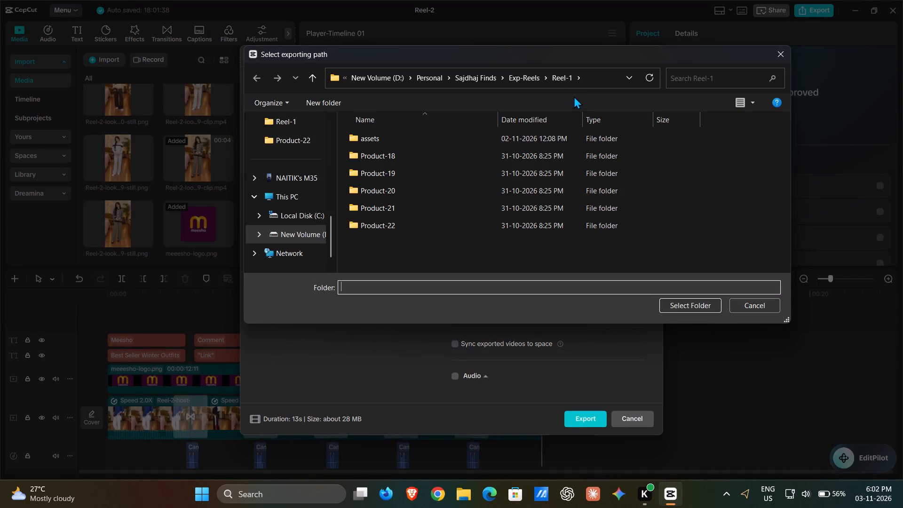
left_click(533, 82)
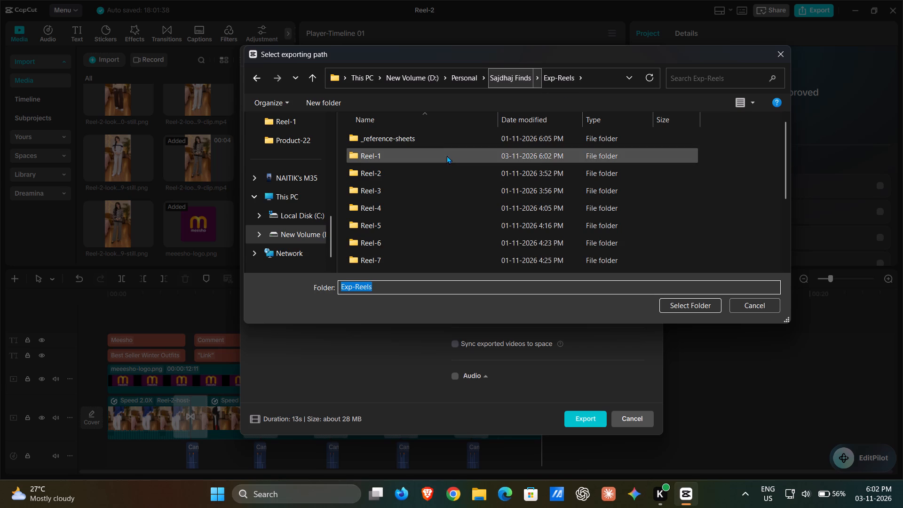
left_click(438, 172)
left_click(435, 173)
double_click(435, 173)
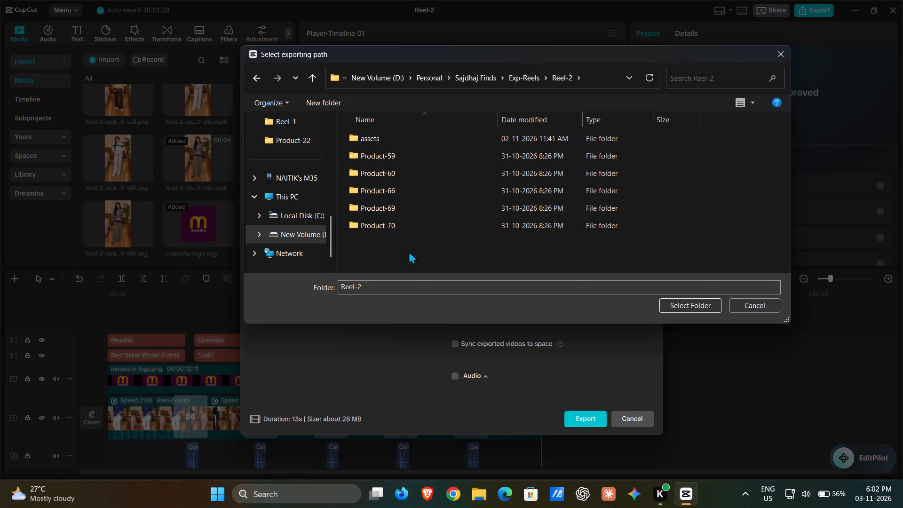
left_click(701, 304)
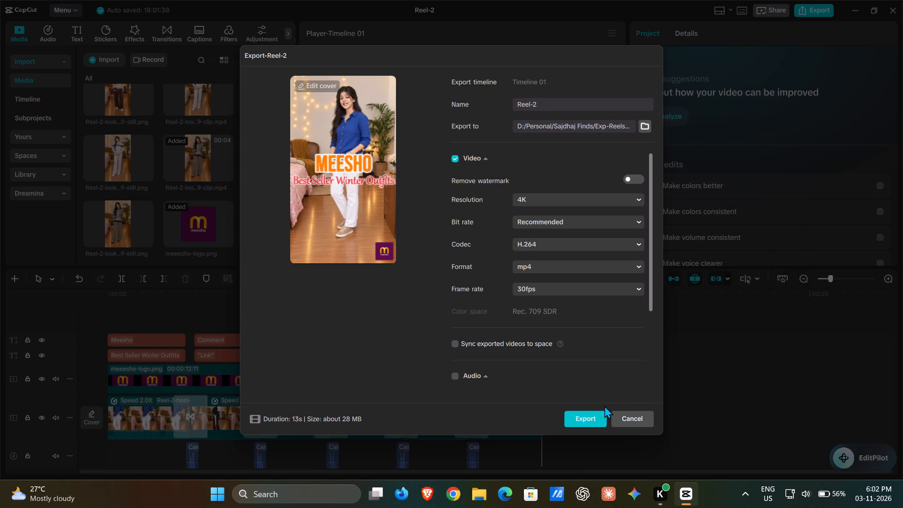
left_click(601, 413)
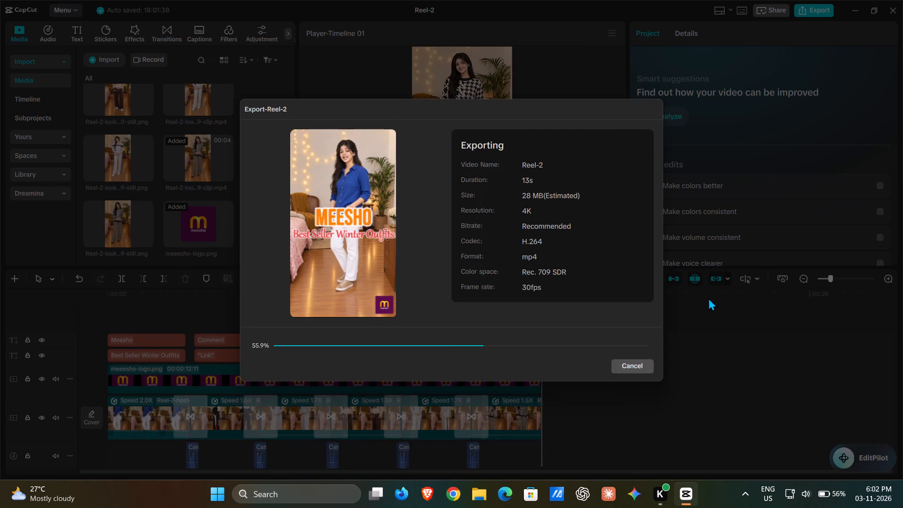
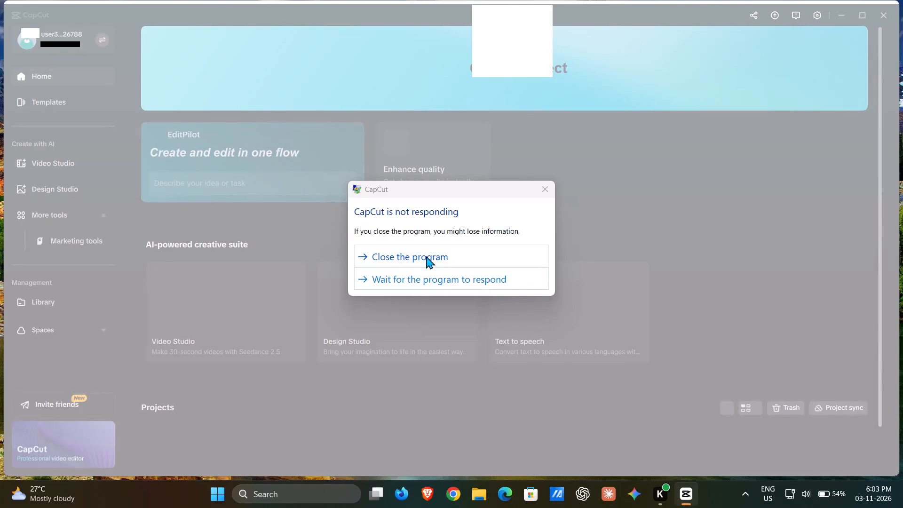
Choose to wait for the unresponsive video editor to respond instead of closing it.
left_click(431, 281)
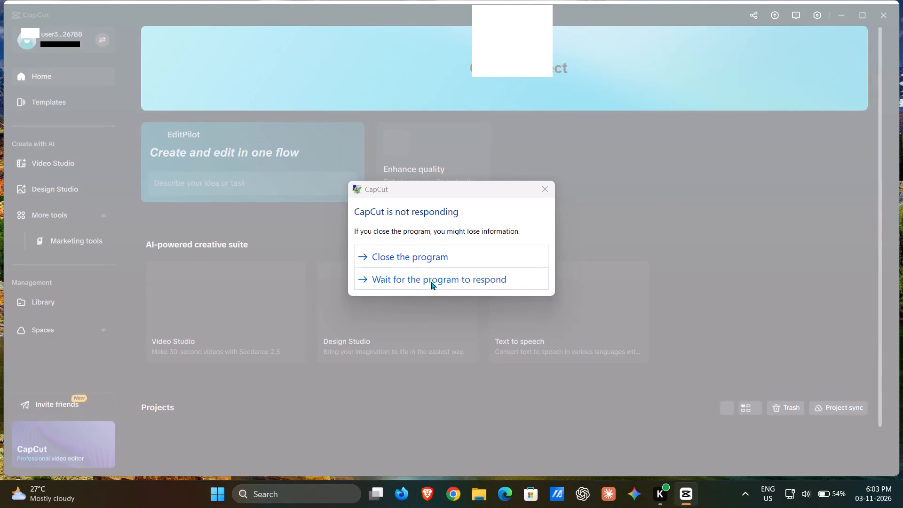
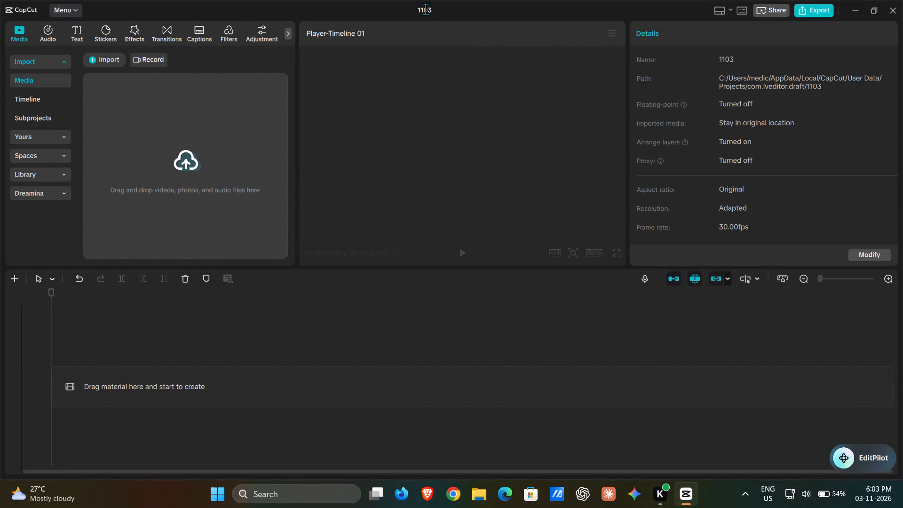
Rename the new project to Reel-3.
left_click(428, 4)
left_click(430, 8)
key("BackSpace")
type("Ree")
type("l-3")
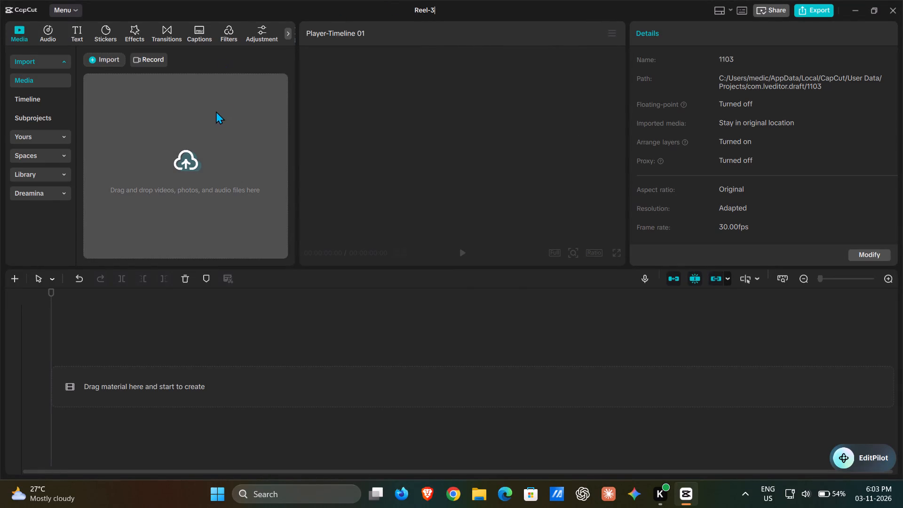
Import all clips and stills from the assets folder inside Exp-Reels > Reel-3.
left_click(216, 111)
left_click(160, 179)
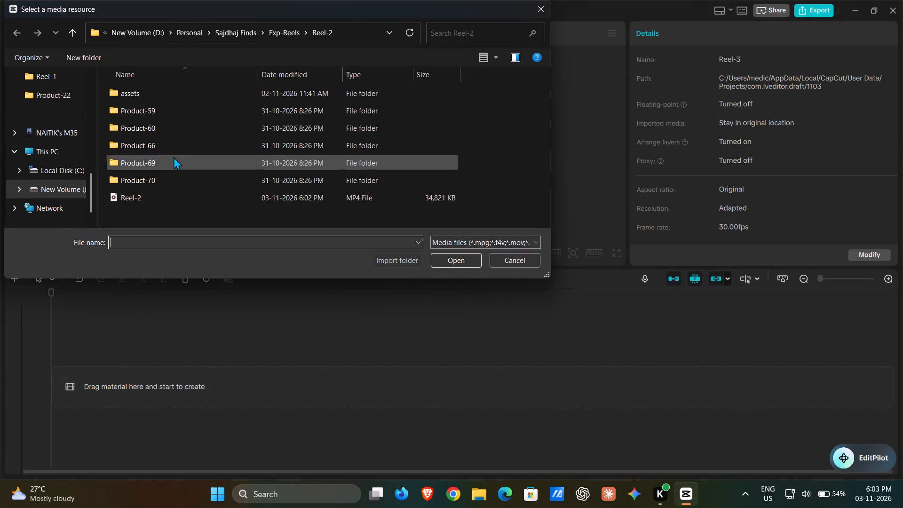
left_click(292, 24)
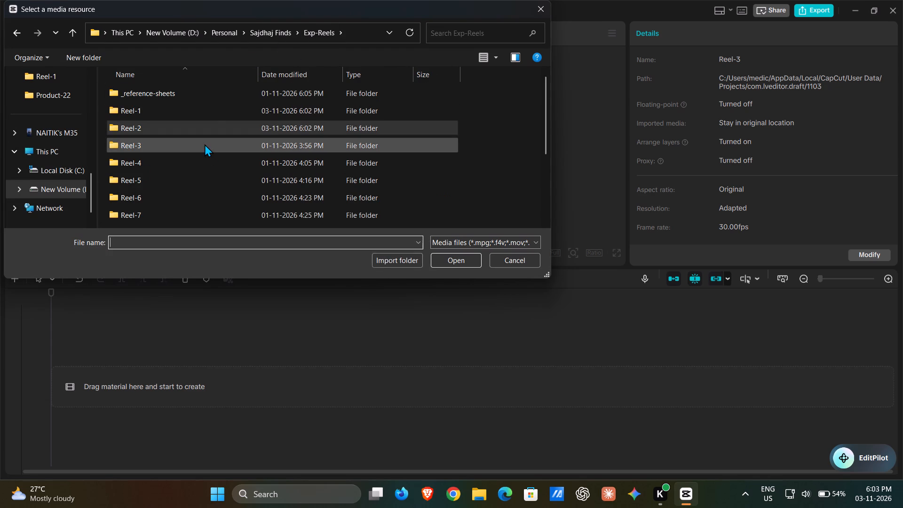
double_click(205, 144)
double_click(178, 89)
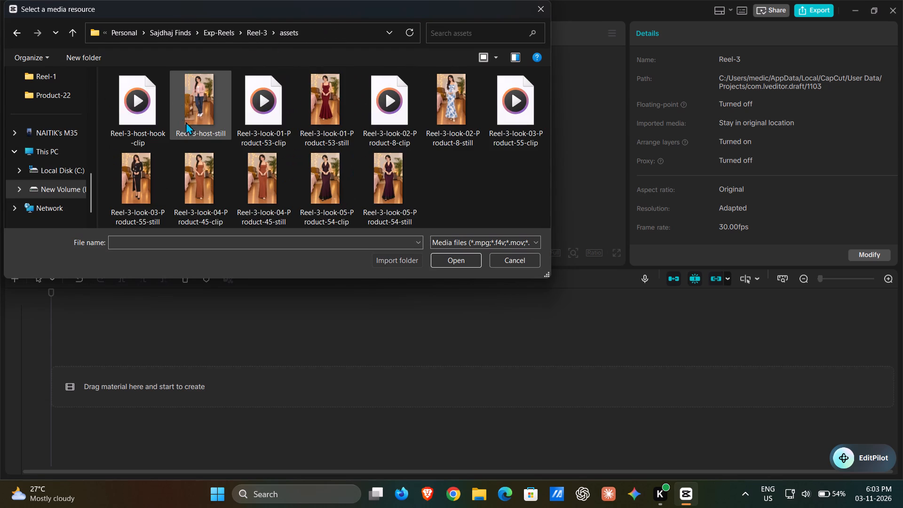
left_click(459, 190)
key("ctrl+a")
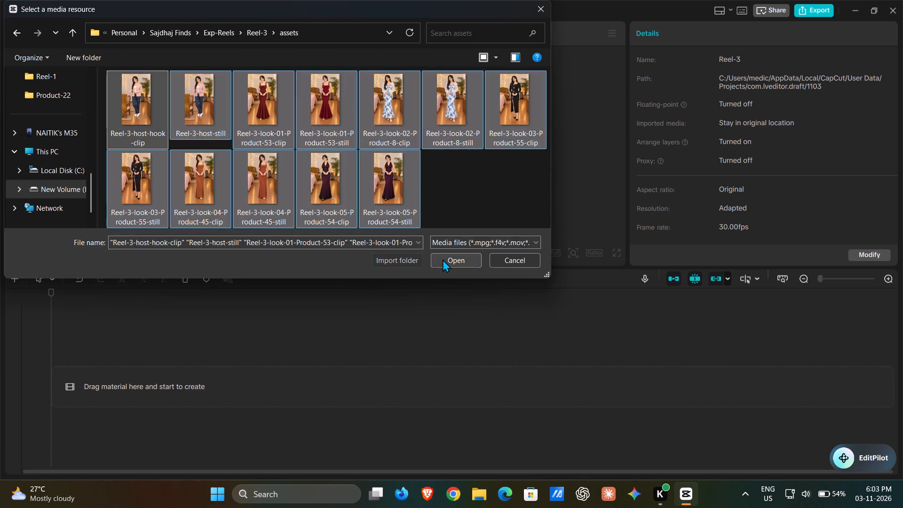
left_click(443, 259)
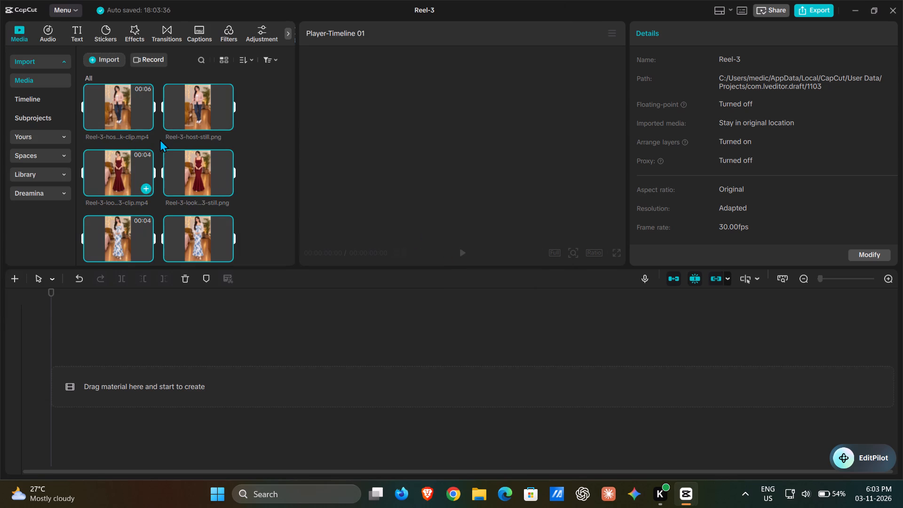
Place the imported media on the timeline and delete everything except the first clip, Reel-3-host-hook-clip.mp4.
left_click_drag(115, 100, 110, 391)
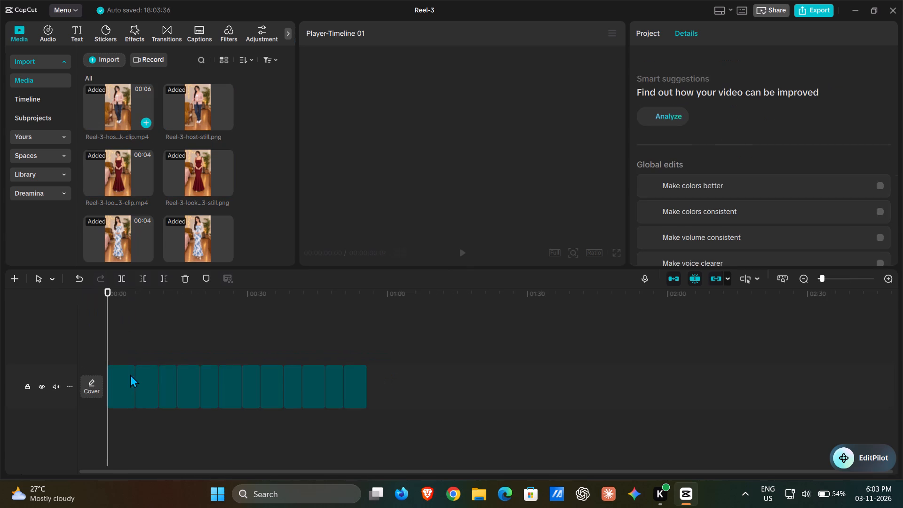
key("space")
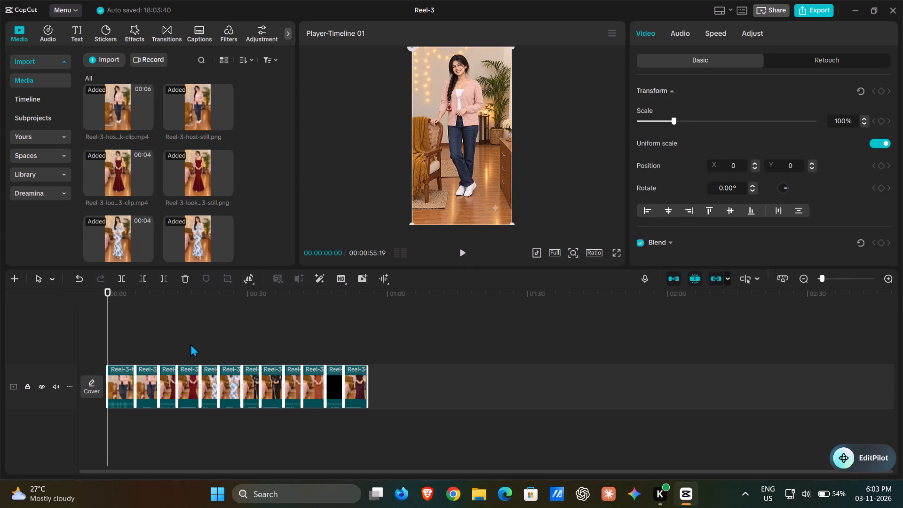
left_click_drag(436, 347, 171, 414)
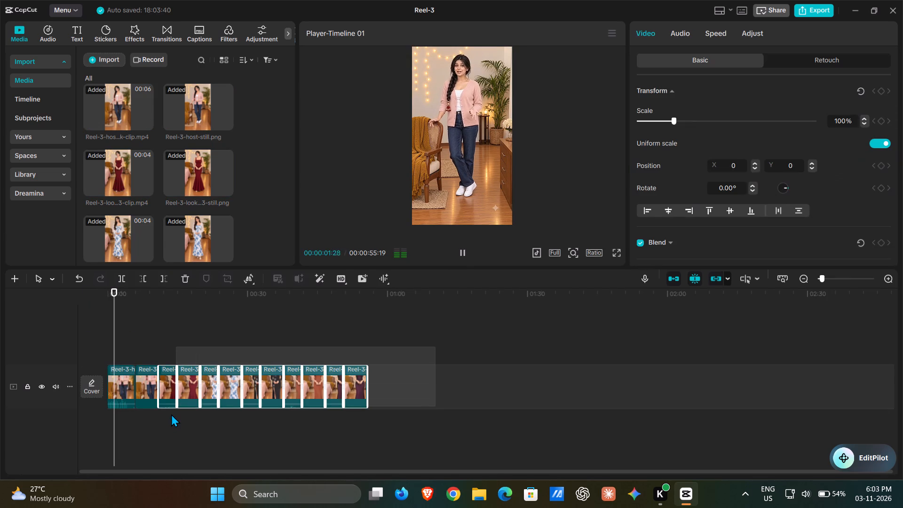
left_click_drag(171, 414, 148, 422)
key("BackSpace")
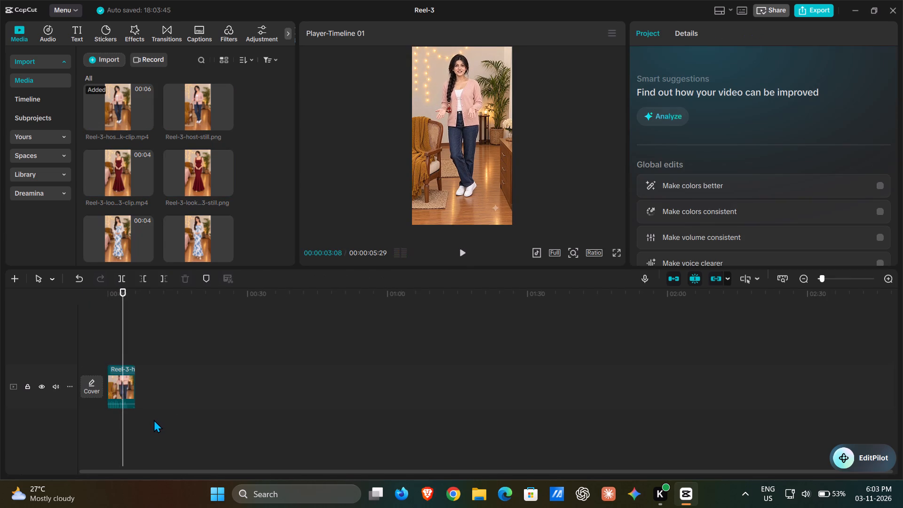
Play the host-hook clip to find its cut point, split it at 00:00:04:04 and delete the part after the cut.
key("space")
left_click_drag(128, 304, 29, 304)
key("space")
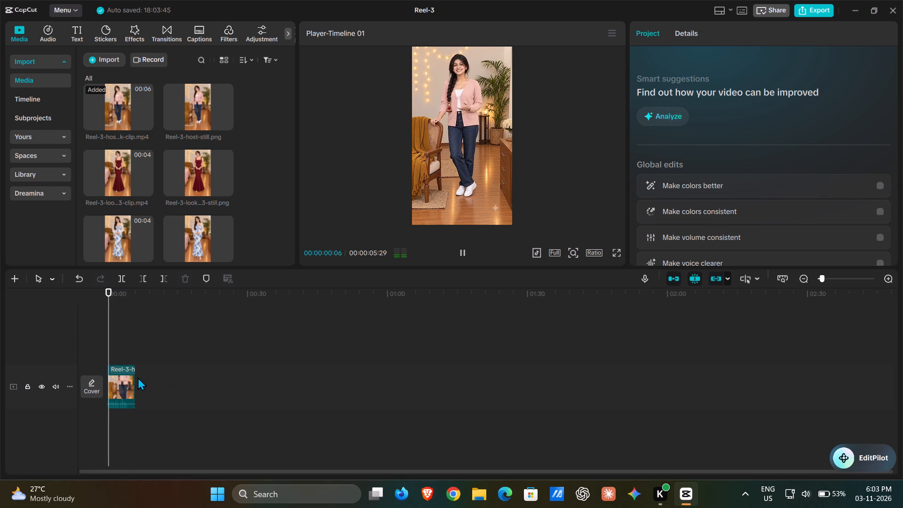
scroll(204, 369, "up", 3, "ctrl")
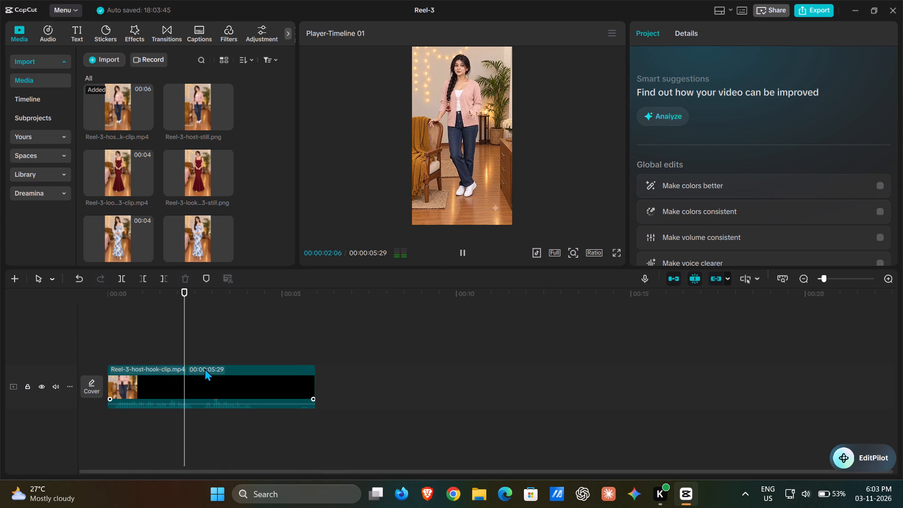
right_click(295, 372)
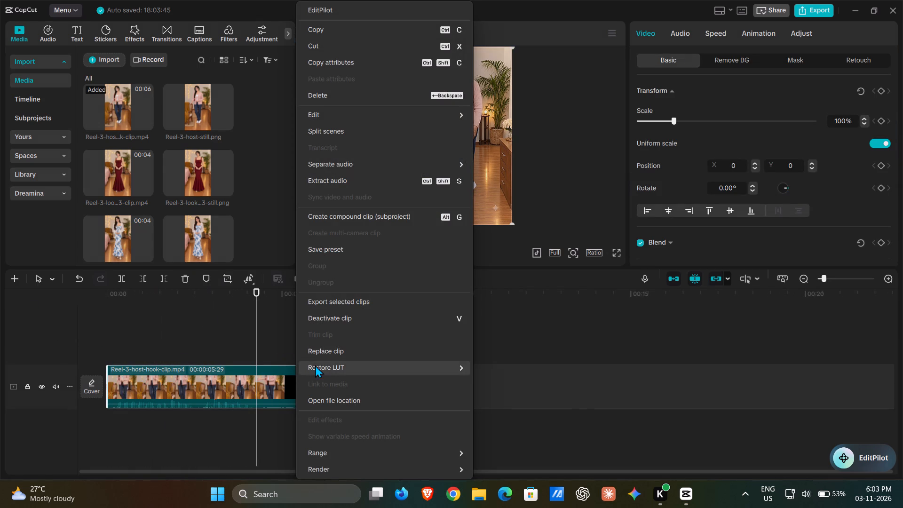
left_click(510, 348)
key("space")
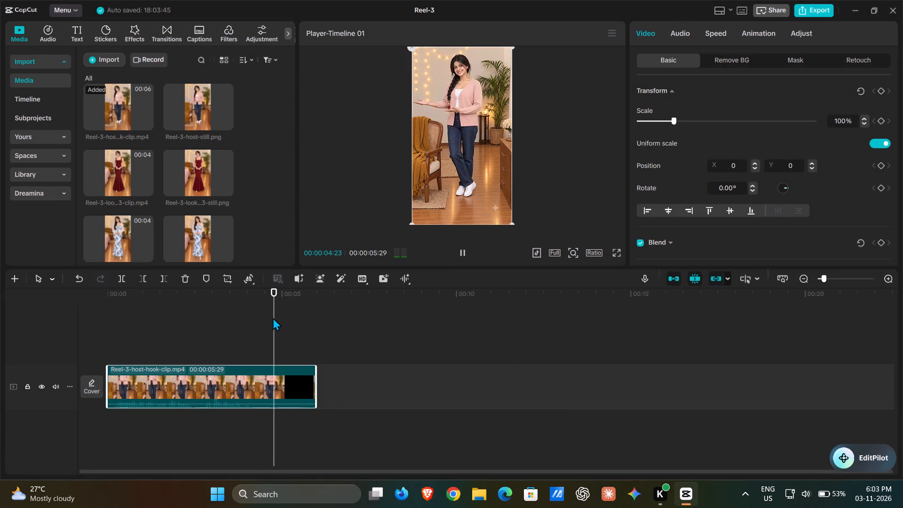
key("space")
left_click_drag(292, 311, 270, 316)
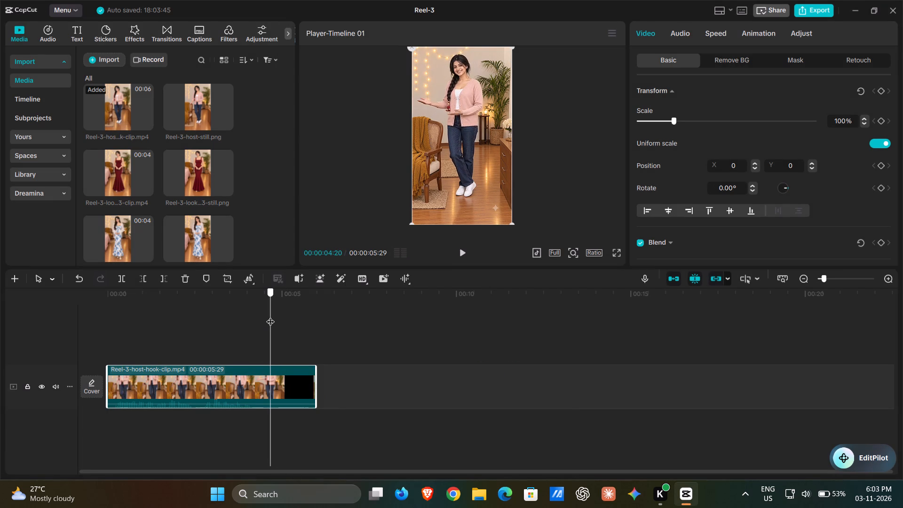
left_click_drag(270, 316, 262, 321)
key("space")
key("space")
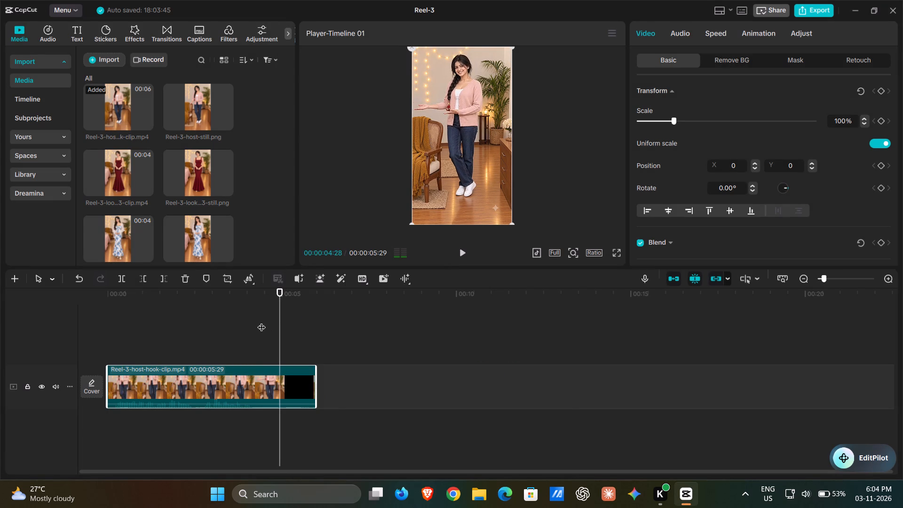
left_click_drag(277, 310, 231, 311)
key("space")
key("space")
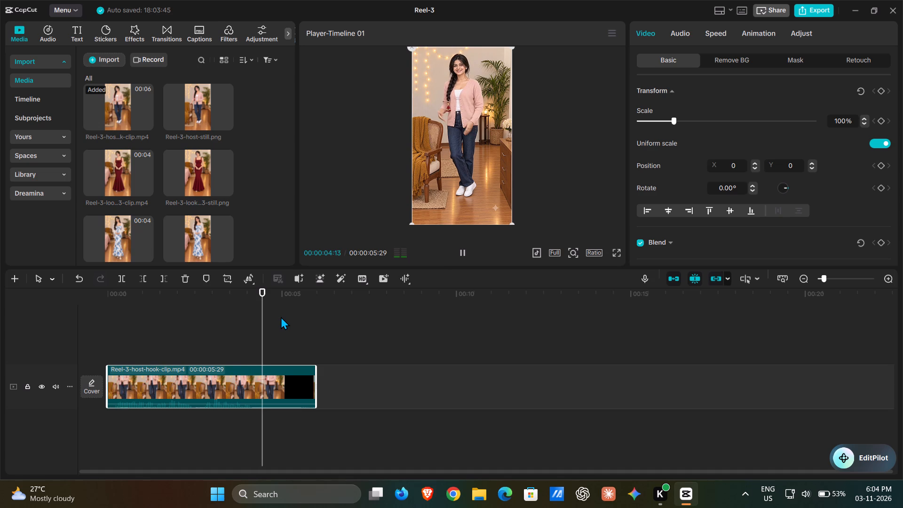
left_click_drag(262, 293, 253, 295)
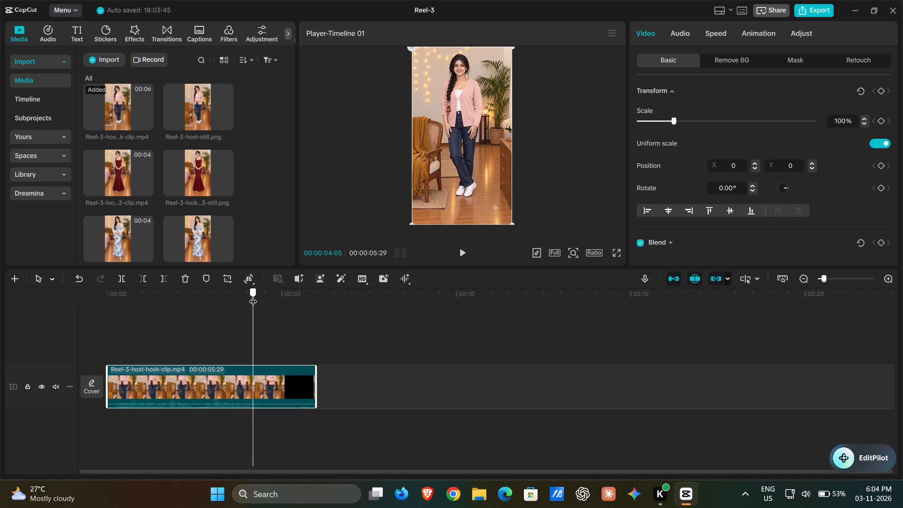
left_click_drag(253, 295, 252, 296)
key("ctrl+b")
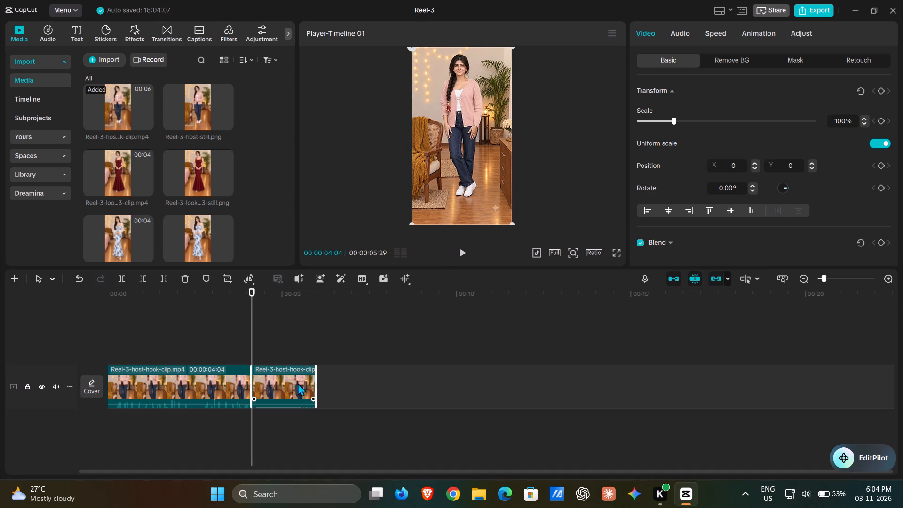
key("space")
left_click(274, 384)
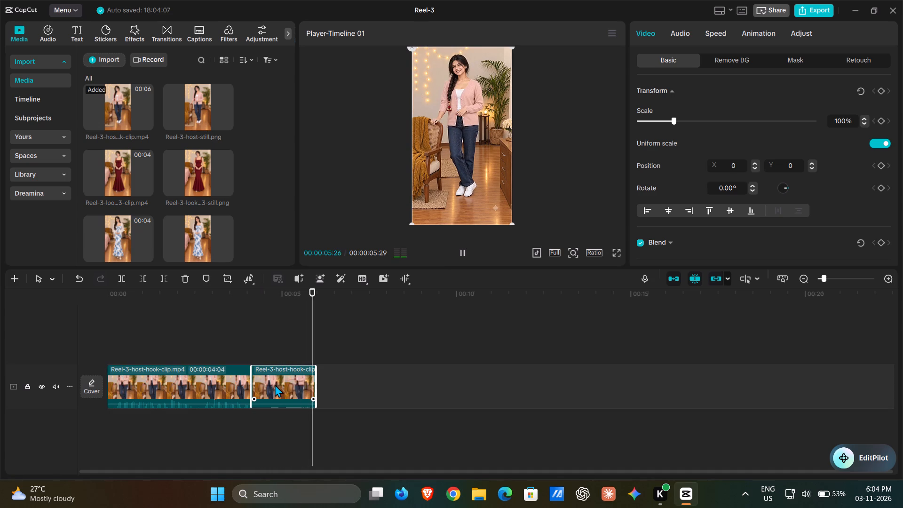
key("BackSpace")
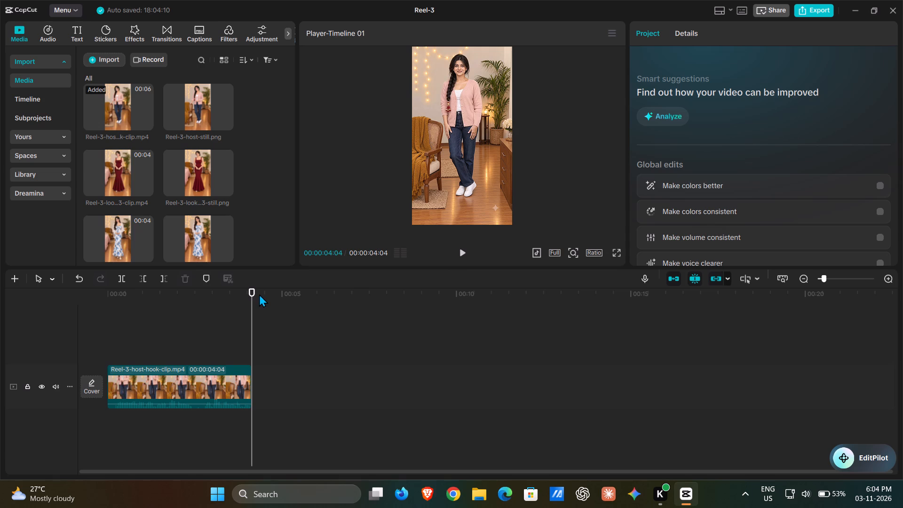
Split the host-hook clip at 00:00:00:05, delete the short opening piece, and play the trimmed clip from the start.
left_click_drag(253, 294, 0, 329)
key("space")
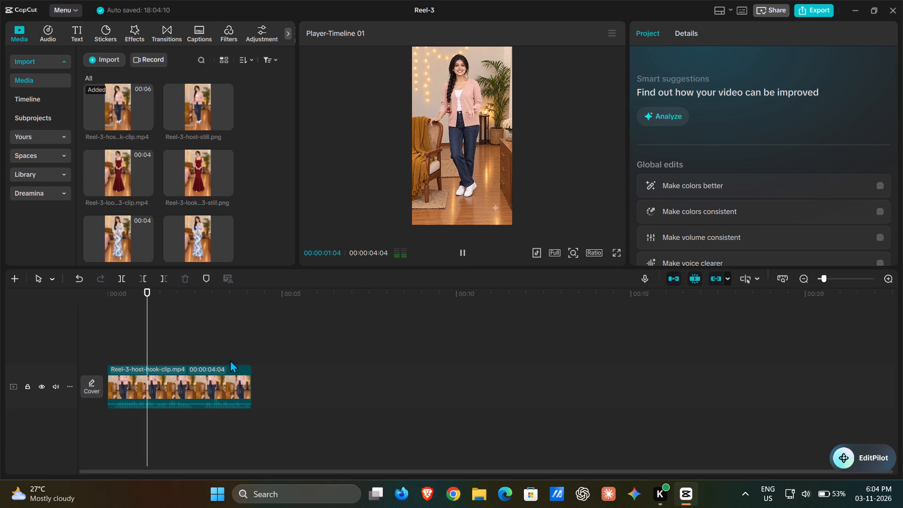
key("space")
left_click_drag(157, 296, 4, 296)
key("space")
key("space")
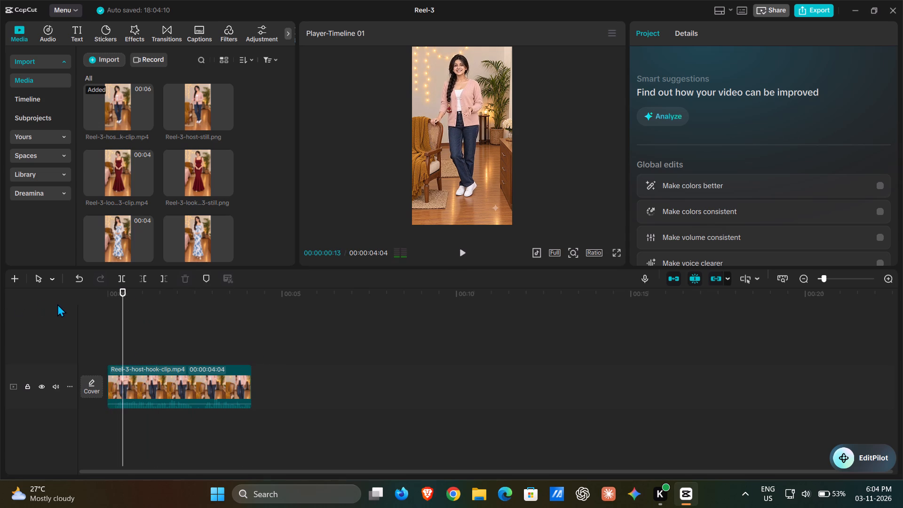
left_click_drag(121, 296, 114, 296)
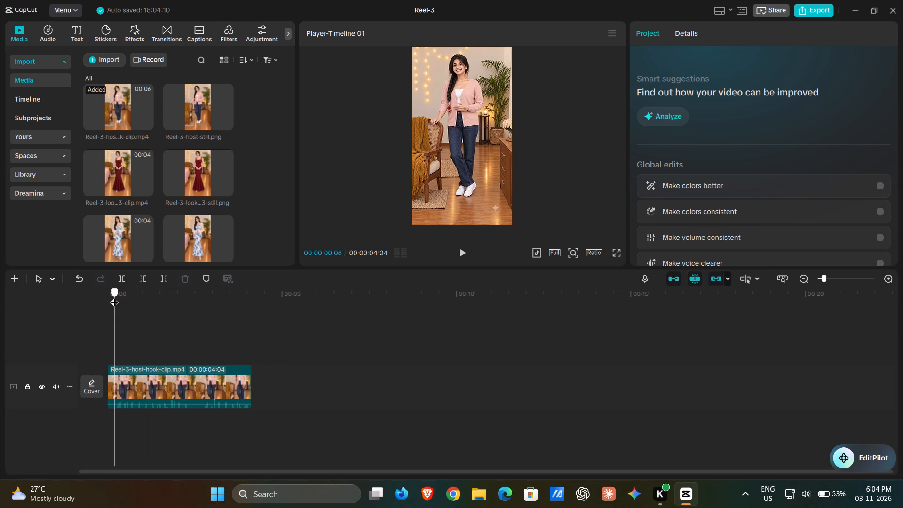
left_click_drag(114, 296, 116, 299)
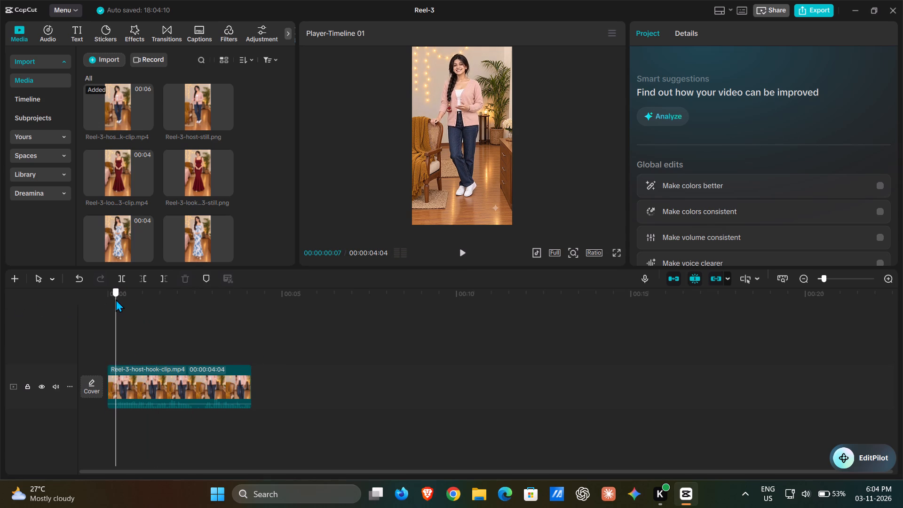
left_click_drag(116, 299, 114, 299)
key("ctrl+b")
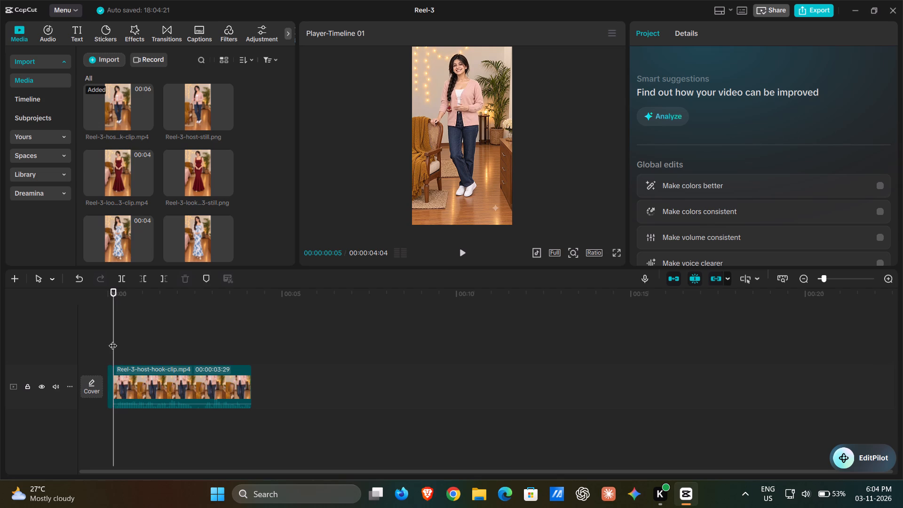
left_click(107, 381)
left_click(112, 385)
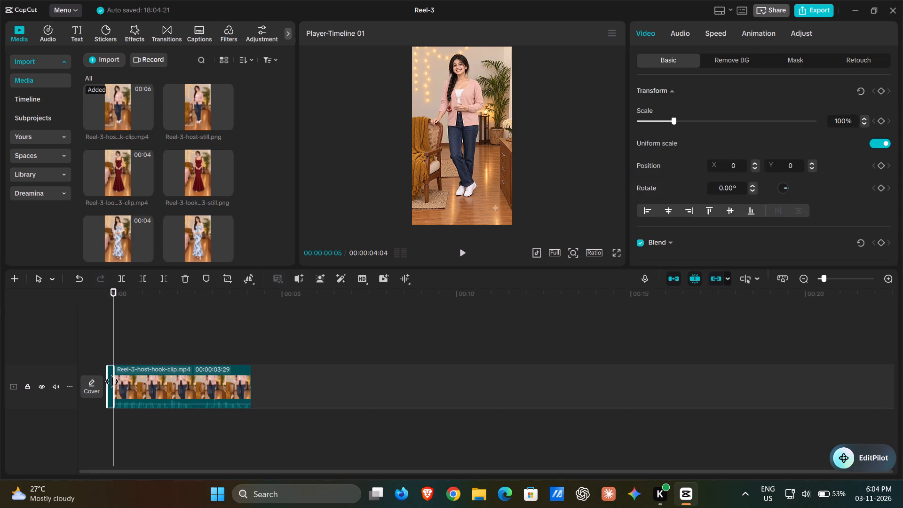
key("plus")
key("BackSpace")
left_click_drag(117, 309, 88, 308)
key("space")
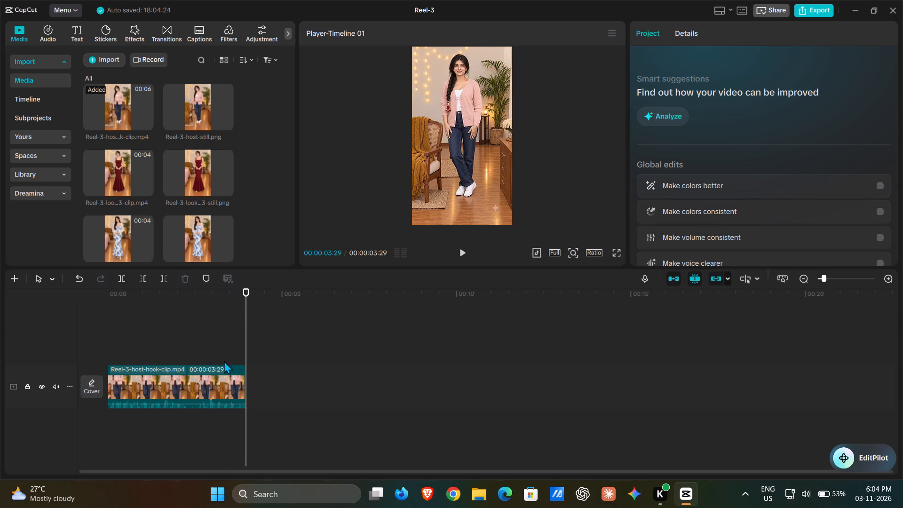
Raise the host-hook clip's volume to about 8.7 dB and play it back.
left_click(223, 404)
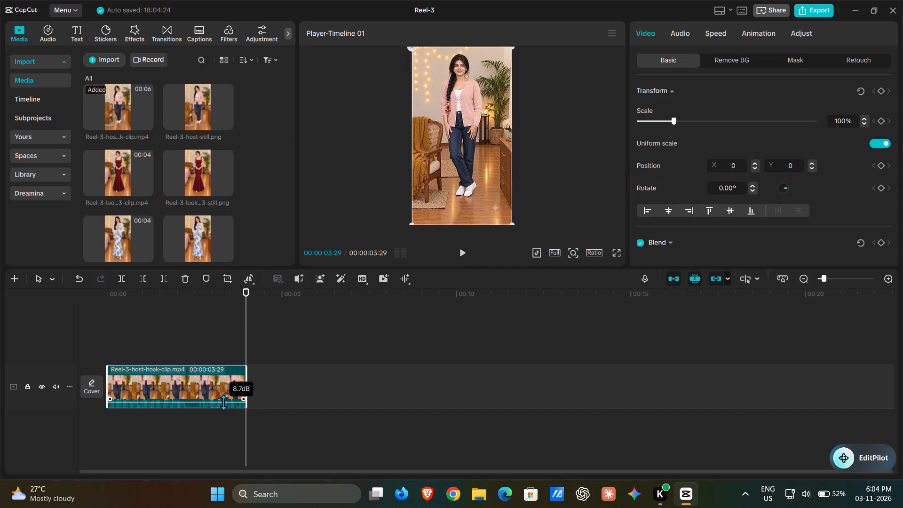
key("space")
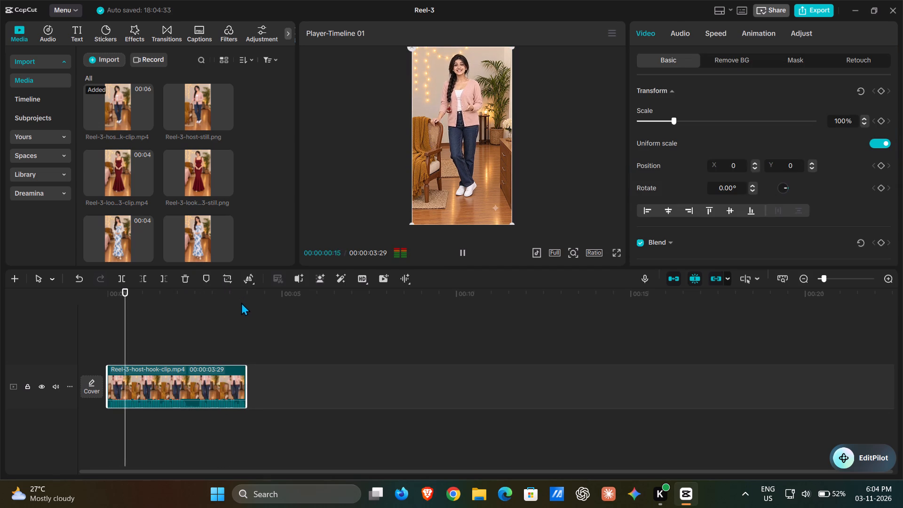
Shorten the host-hook clip's duration to 2.0 s by changing its speed, and play it back.
left_click(722, 34)
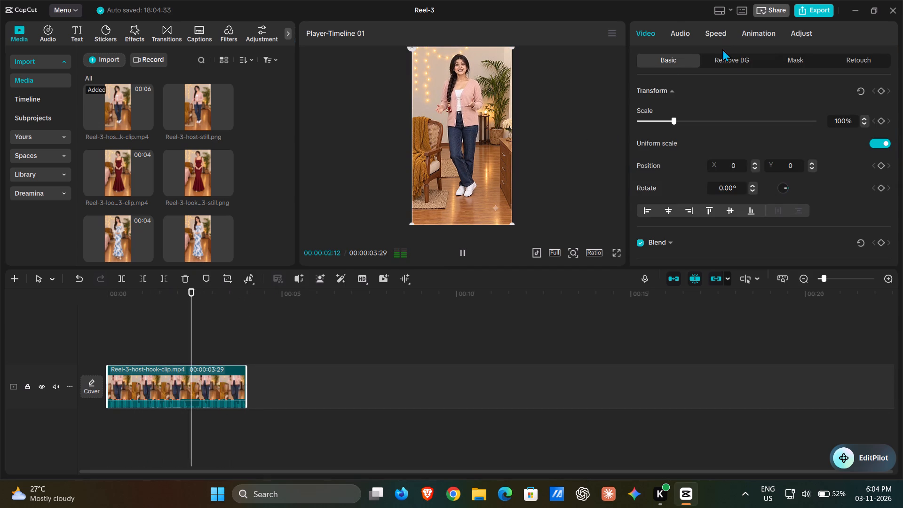
left_click(860, 106)
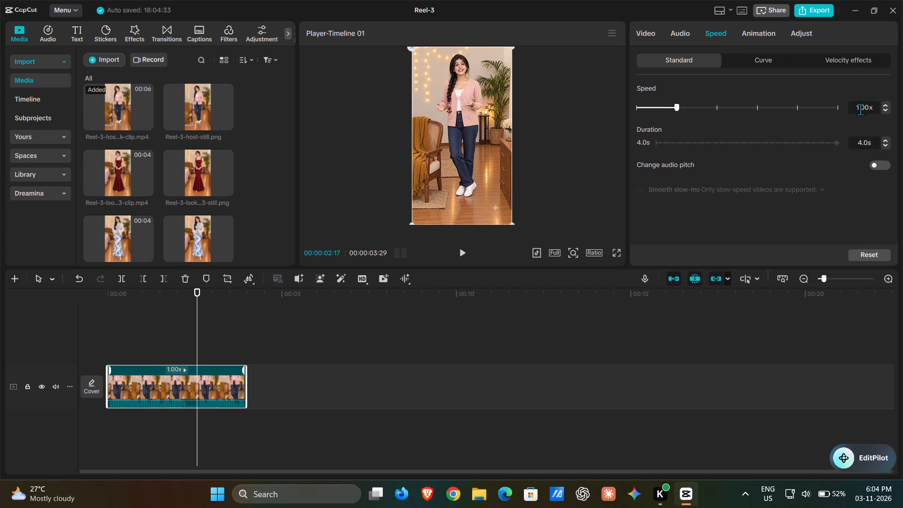
left_click_drag(863, 138, 812, 139)
key("2")
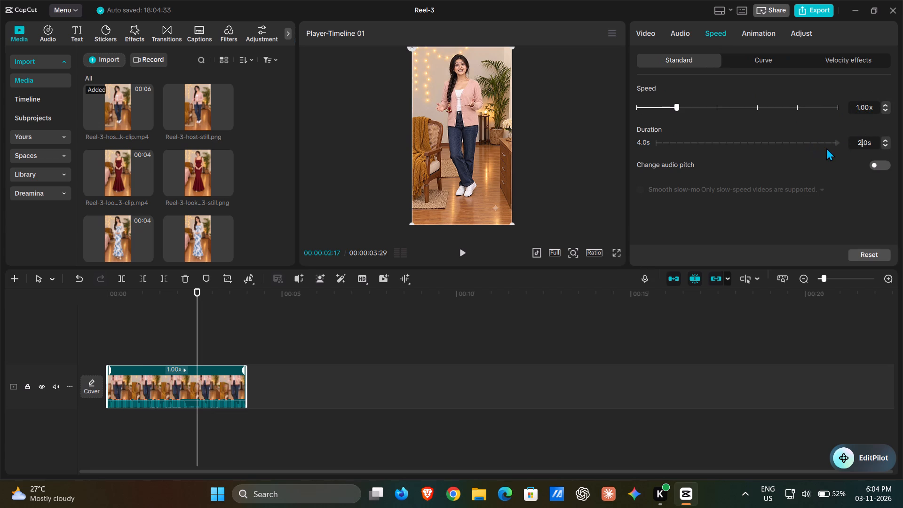
left_click(827, 151)
key("space")
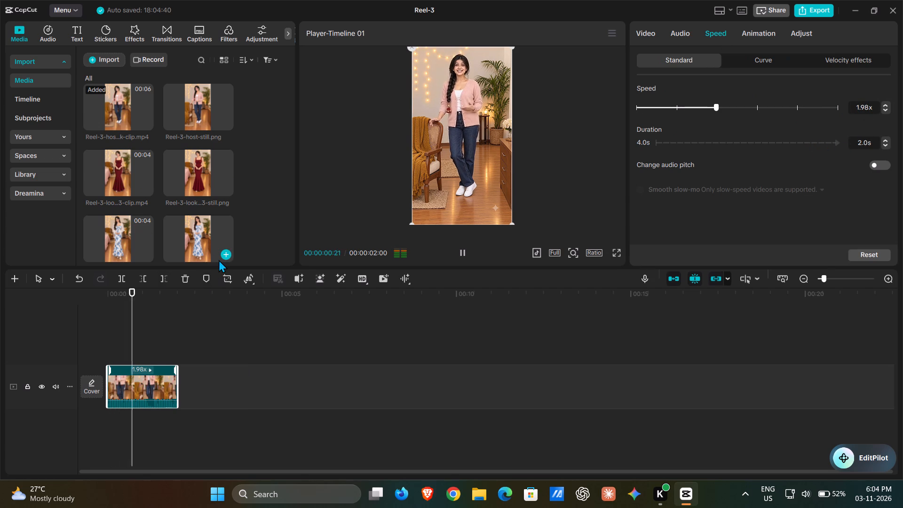
key("space")
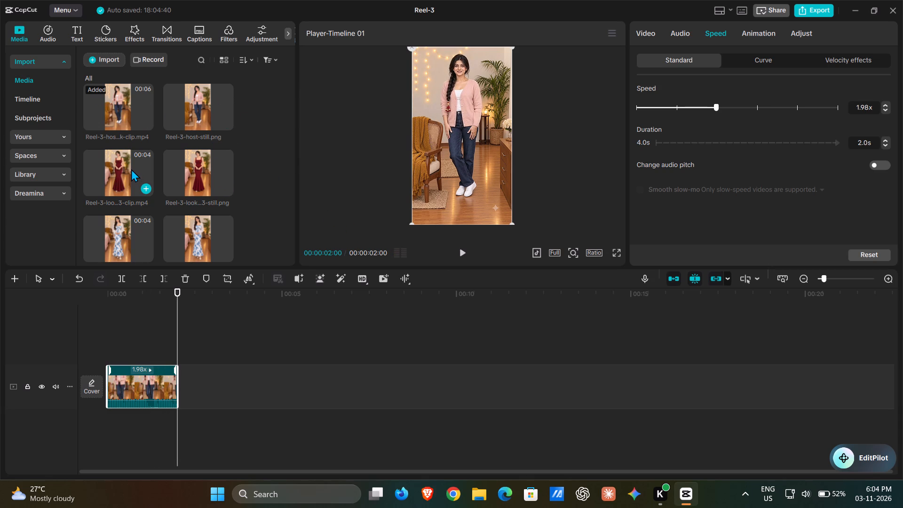
Place Reel-3-look-01-Product-53-clip.mp4 on the timeline directly after the host-hook clip and play it.
left_click_drag(126, 163, 195, 381)
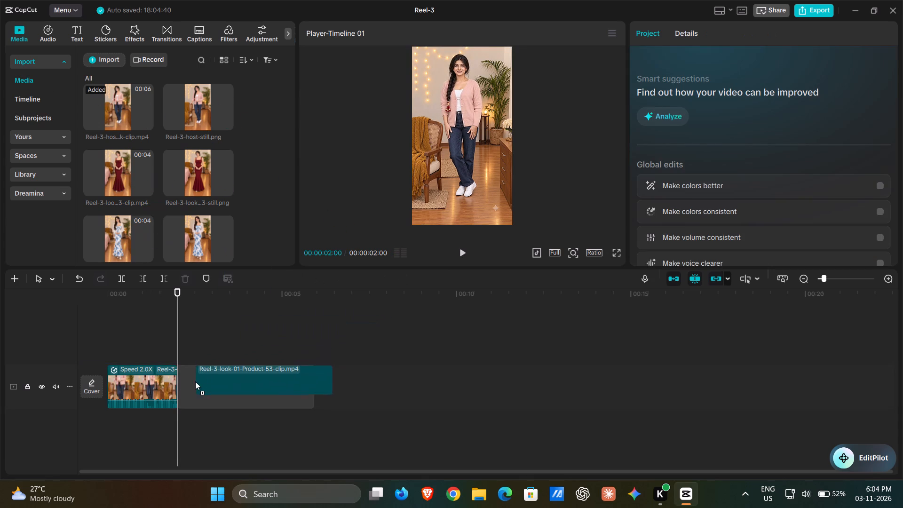
left_click_drag(195, 381, 194, 382)
left_click_drag(178, 304, 160, 310)
key("space")
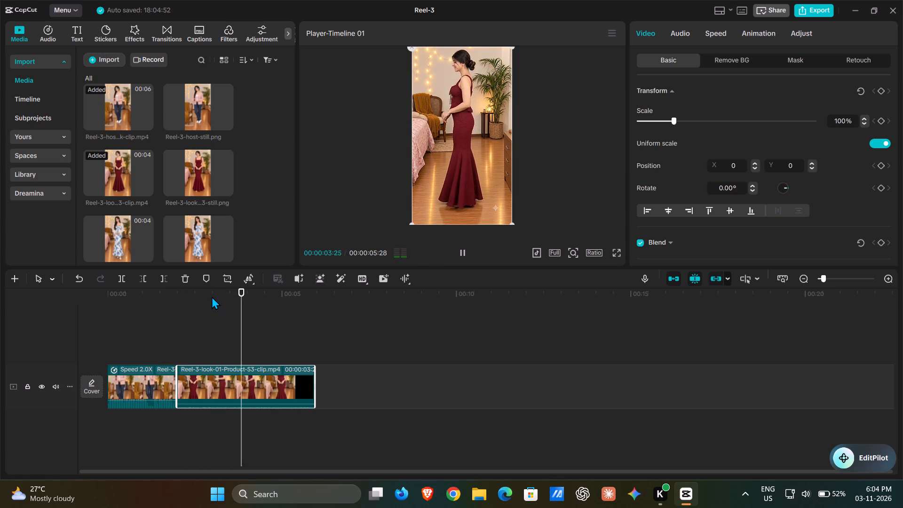
key("space")
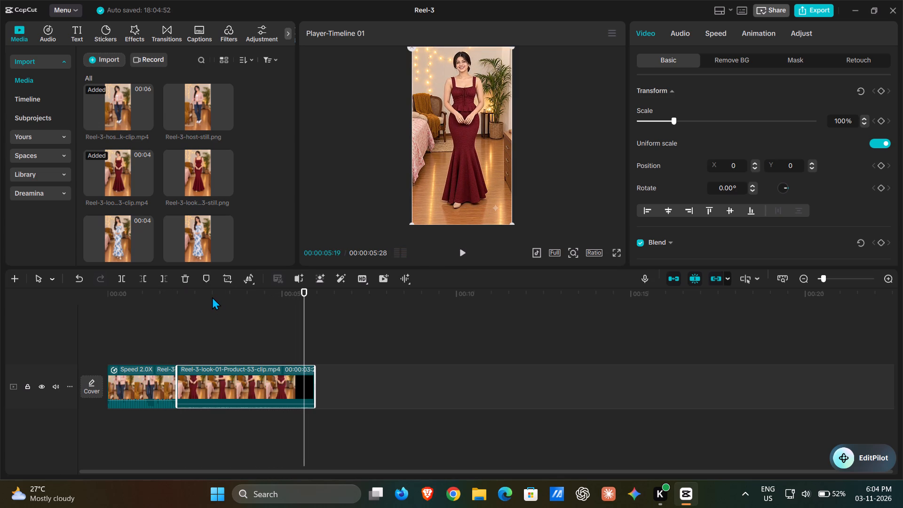
Split the look-01 clip at 00:00:05:11, where its black ending begins, and delete the part after the cut.
left_click_drag(307, 294, 300, 297)
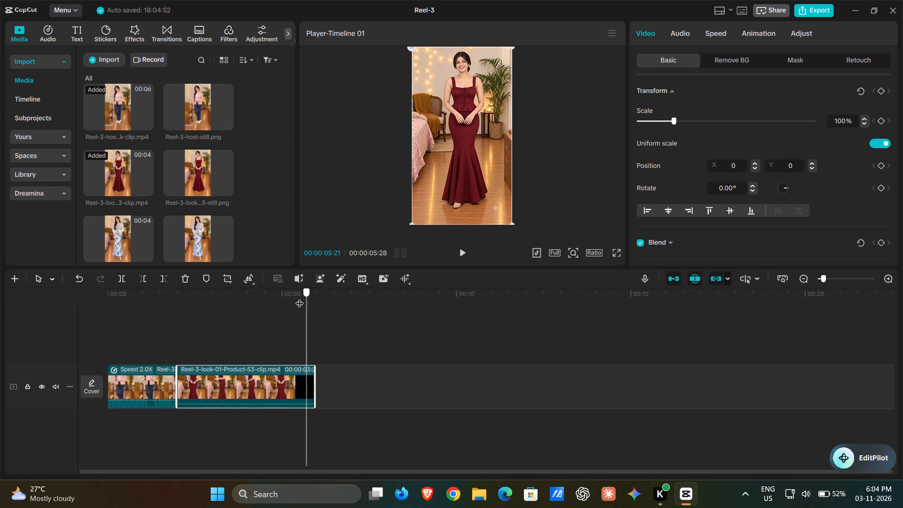
left_click_drag(300, 297, 294, 314)
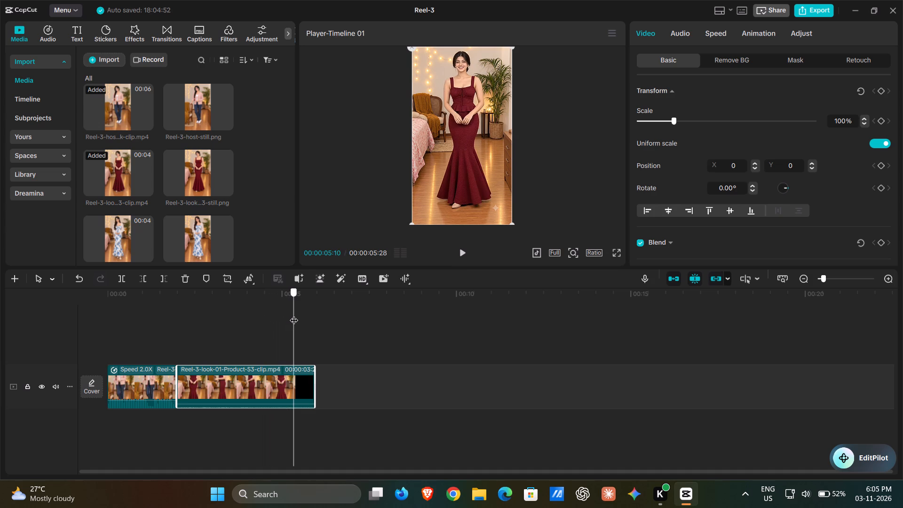
left_click_drag(294, 314, 294, 314)
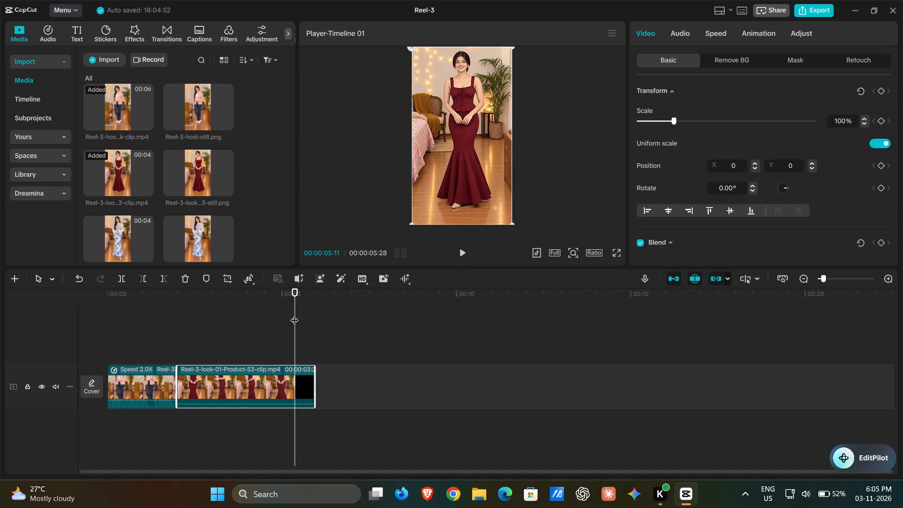
key("ctrl+b")
key("BackSpace")
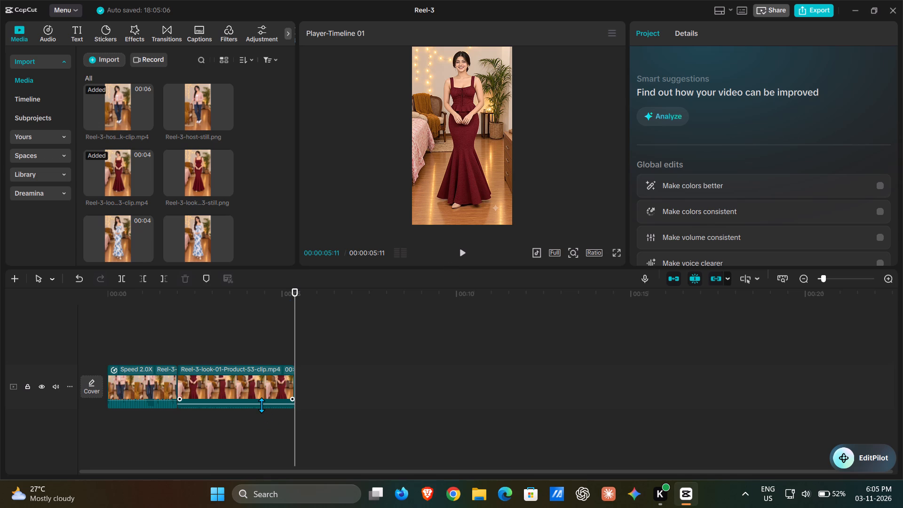
Lower the look-01 clip's volume all the way down and play it back from the end of the host-hook clip.
left_click_drag(261, 405, 264, 416)
left_click_drag(290, 301, 171, 325)
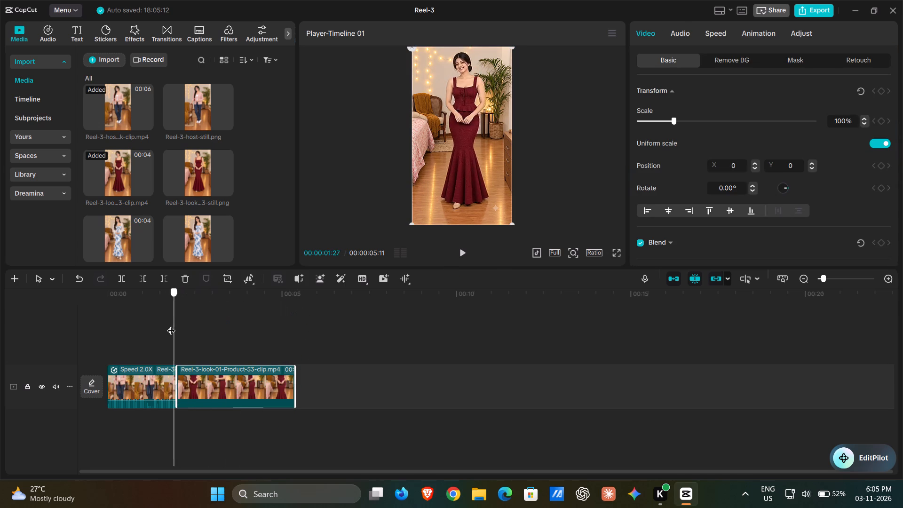
left_click_drag(171, 325, 169, 326)
key("space")
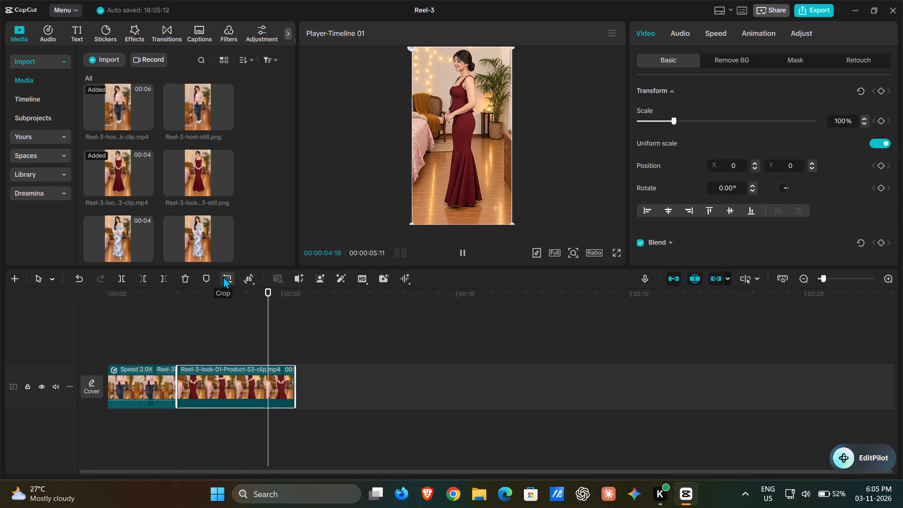
key("space")
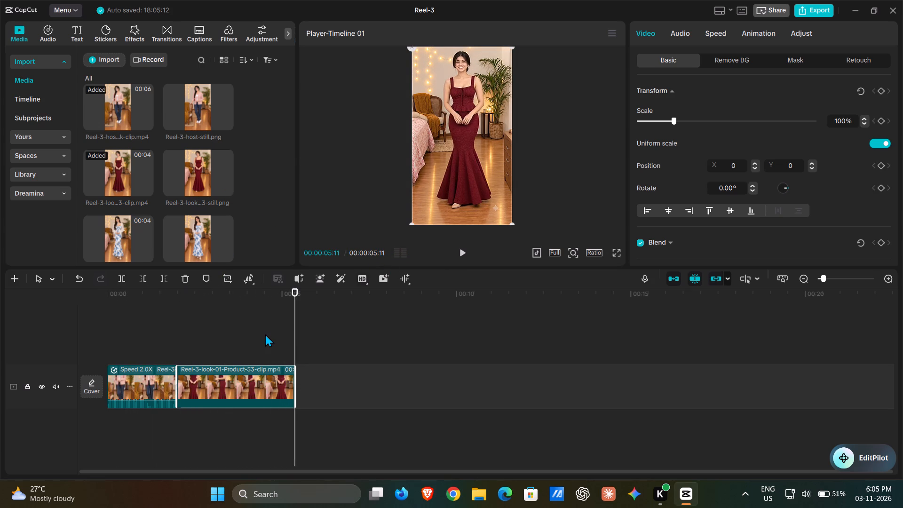
key("space")
Shorten the look-01 clip's duration to 2.0 s by changing its speed, and play it back.
left_click(713, 34)
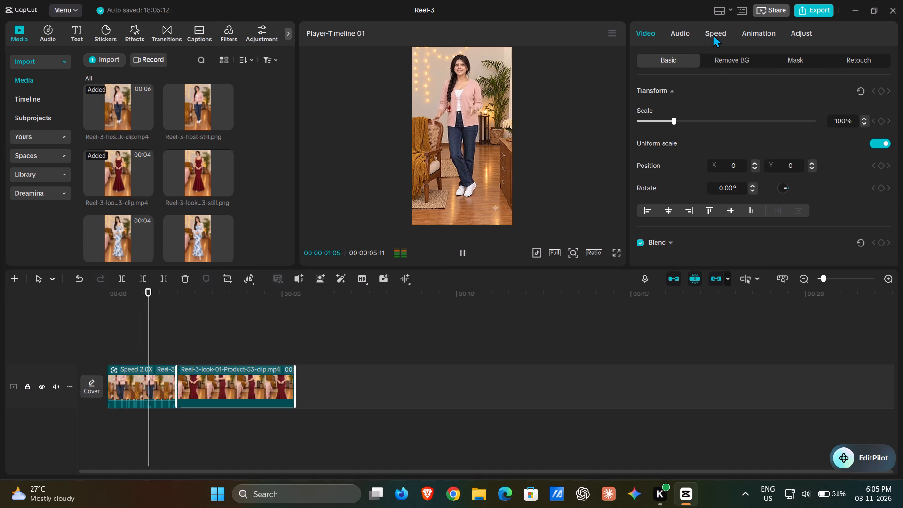
left_click_drag(153, 300, 152, 300)
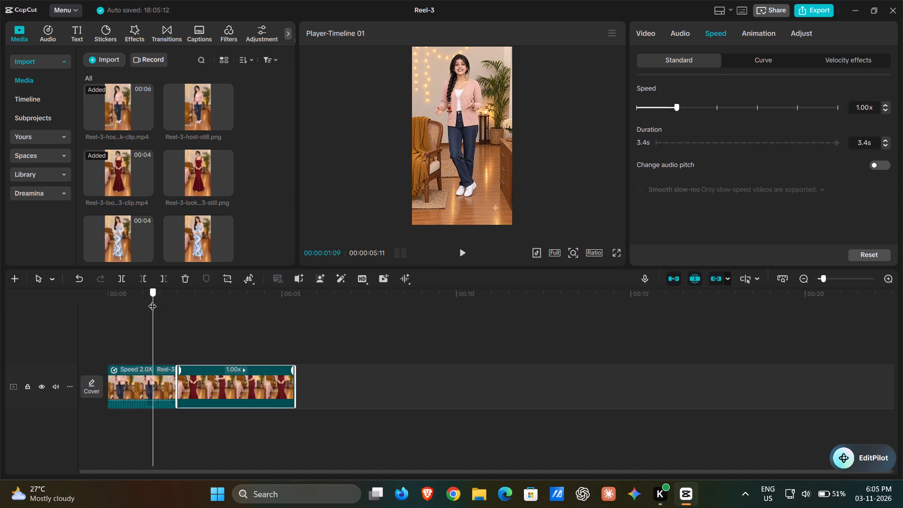
left_click_drag(152, 300, 257, 336)
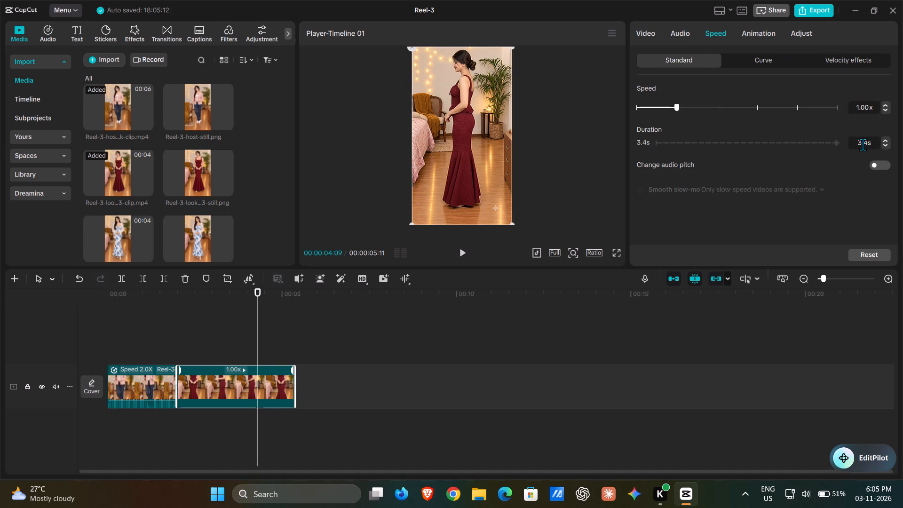
left_click_drag(867, 144, 409, 144)
key("2")
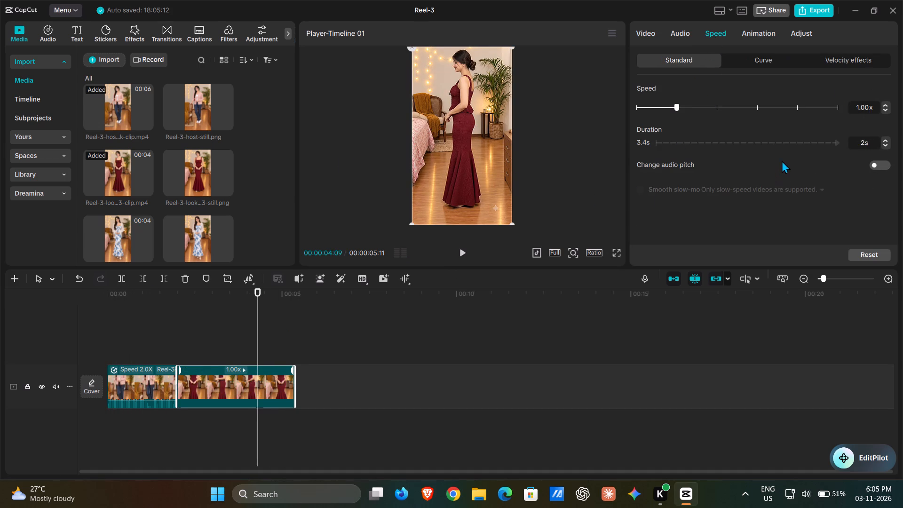
left_click(782, 160)
left_click_drag(247, 301, 154, 320)
key("space")
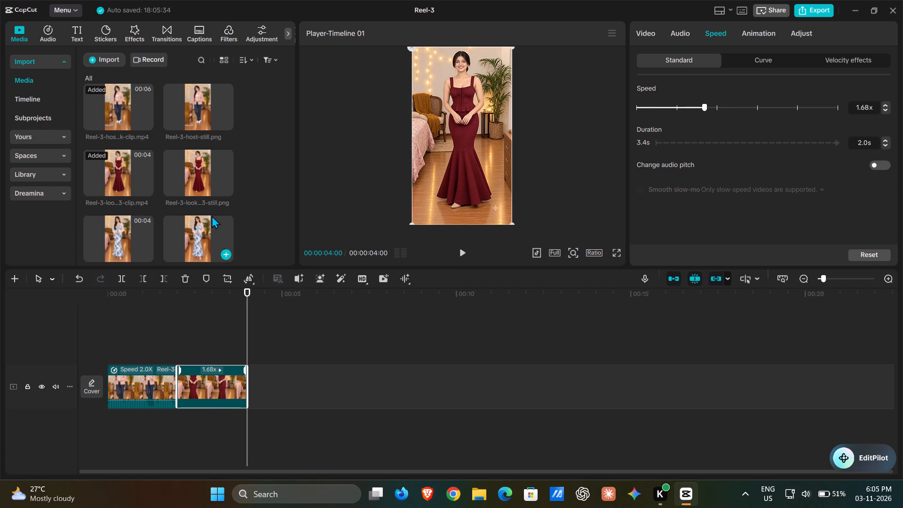
Place Reel-3-look-02-Product-8-clip.mp4 on the timeline directly after the look-01 clip and play it.
scroll(157, 186, "down", 1)
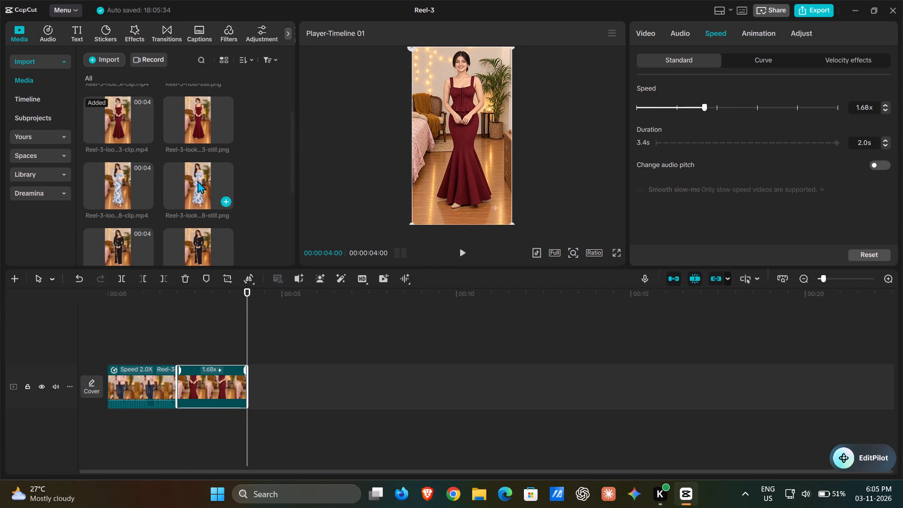
left_click_drag(130, 182, 250, 390)
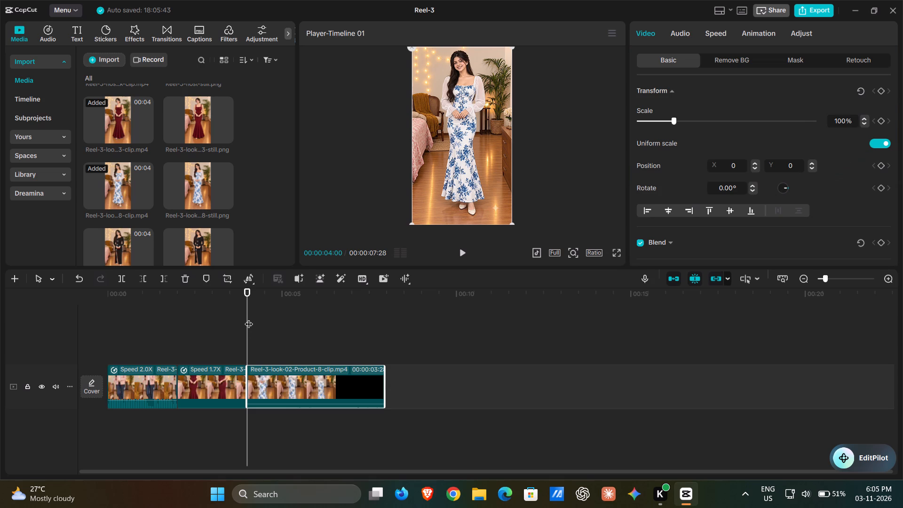
left_click(248, 315)
key("space")
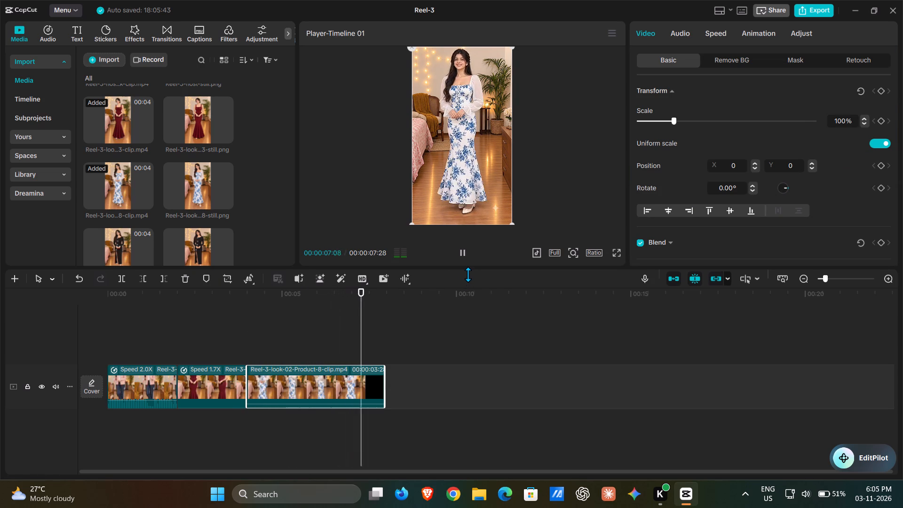
key("space")
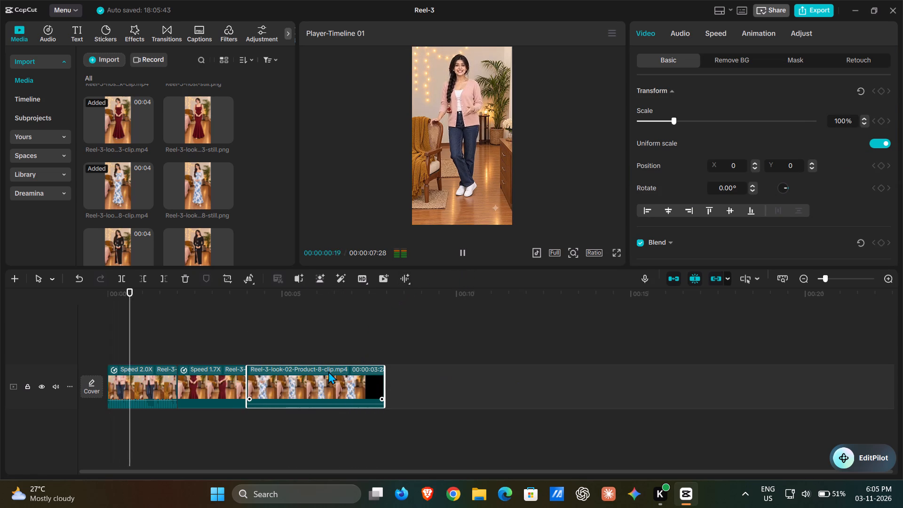
Lower the look-02 clip's volume all the way down.
left_click(316, 380)
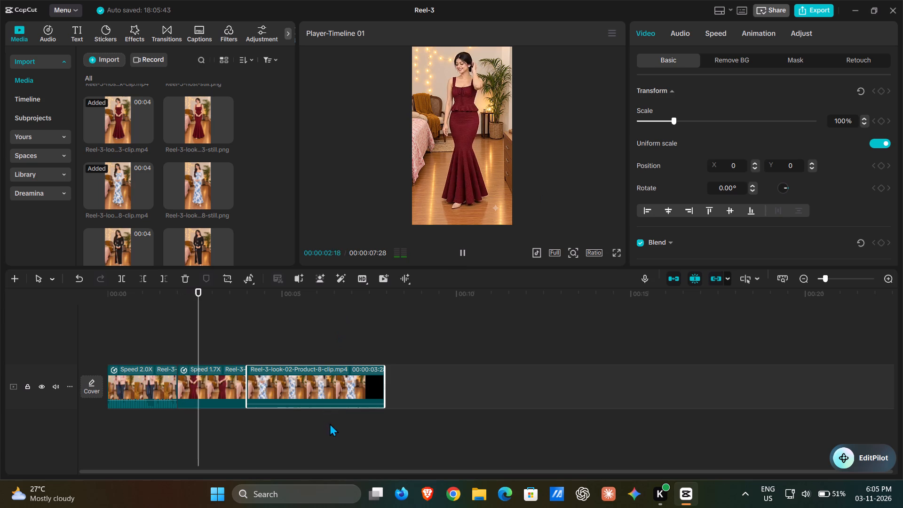
left_click_drag(338, 404, 345, 435)
Shorten the look-02 clip's duration to 2.0 s by changing its speed, and play it back from the look-01 clip.
left_click(709, 31)
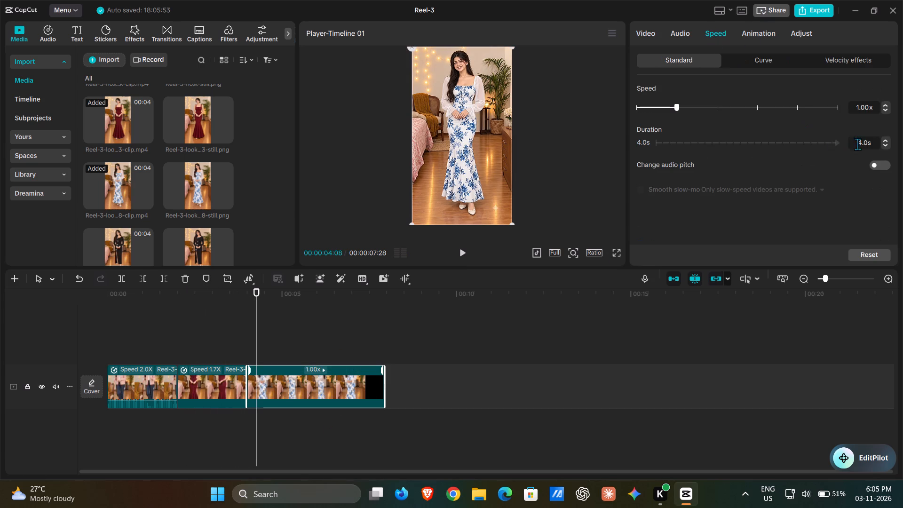
left_click(862, 144)
key("BackSpace")
key("2")
key("Return")
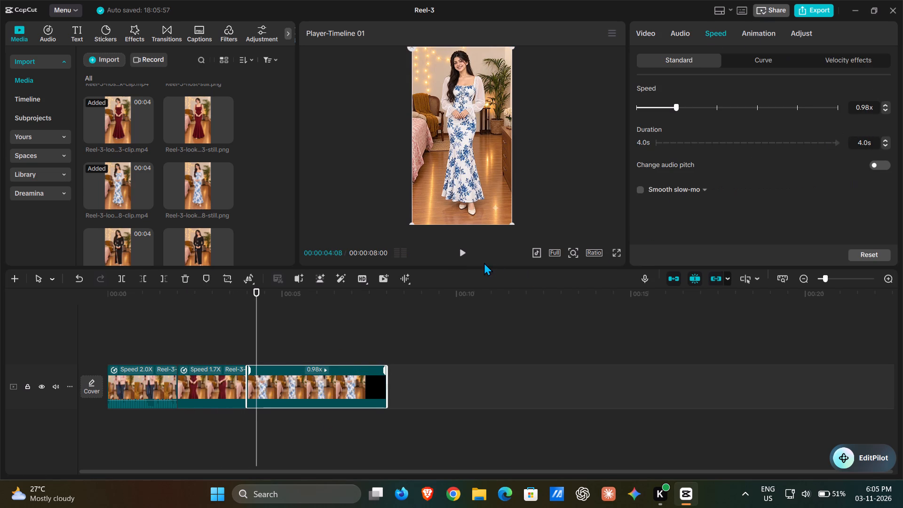
left_click_drag(875, 142, 796, 142)
left_click_drag(796, 142, 797, 142)
triple_click(864, 137)
triple_click(865, 139)
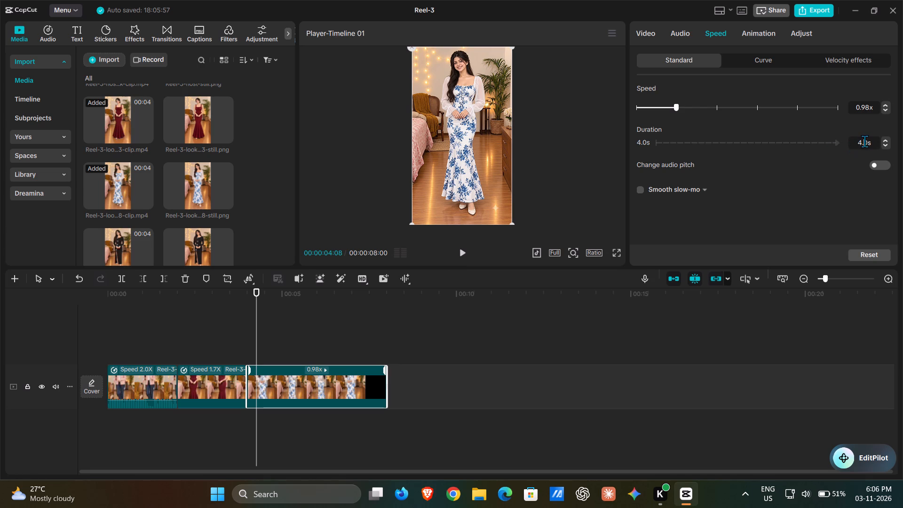
double_click(864, 141)
key("BackSpace")
key("BackSpace")
key("BackSpace")
key("2")
key("Return")
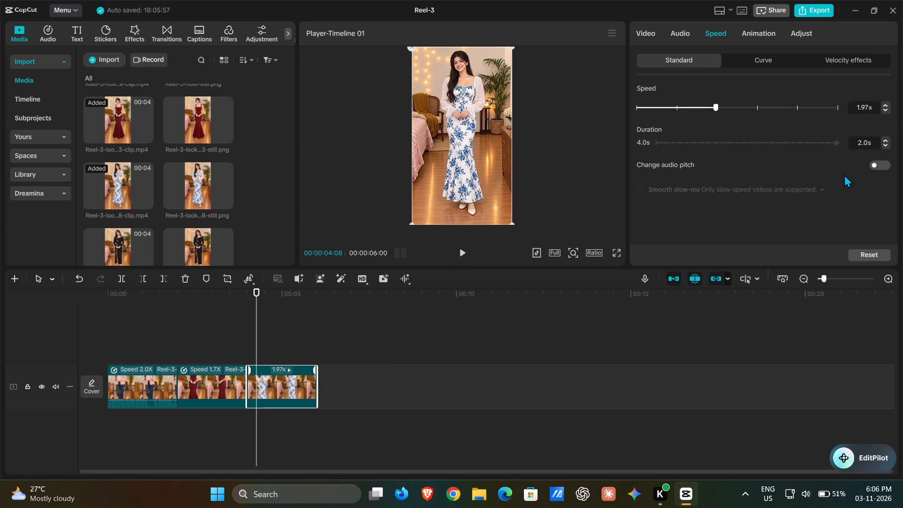
left_click_drag(255, 301, 224, 302)
key("space")
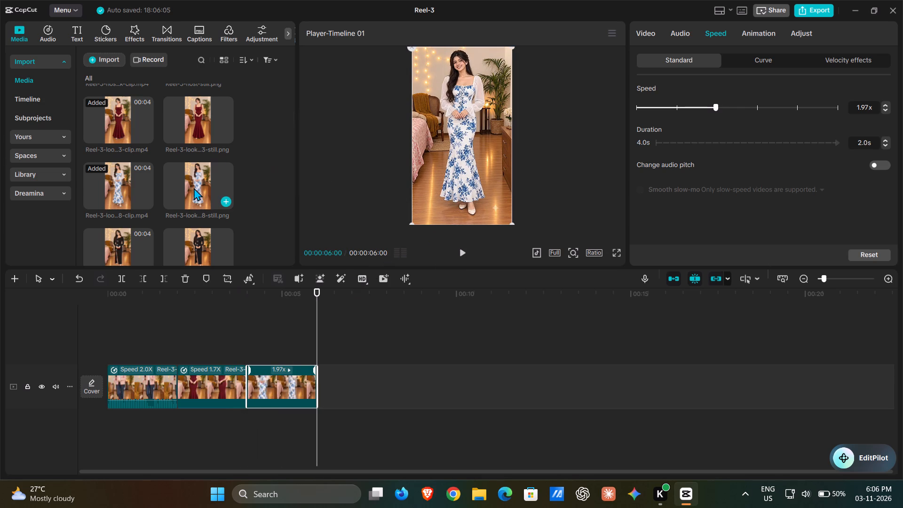
Place Reel-3-look-03-Product-55-clip.mp4 on the timeline directly after the look-02 clip and play it.
scroll(190, 185, "down", 1)
left_click_drag(130, 191, 362, 328)
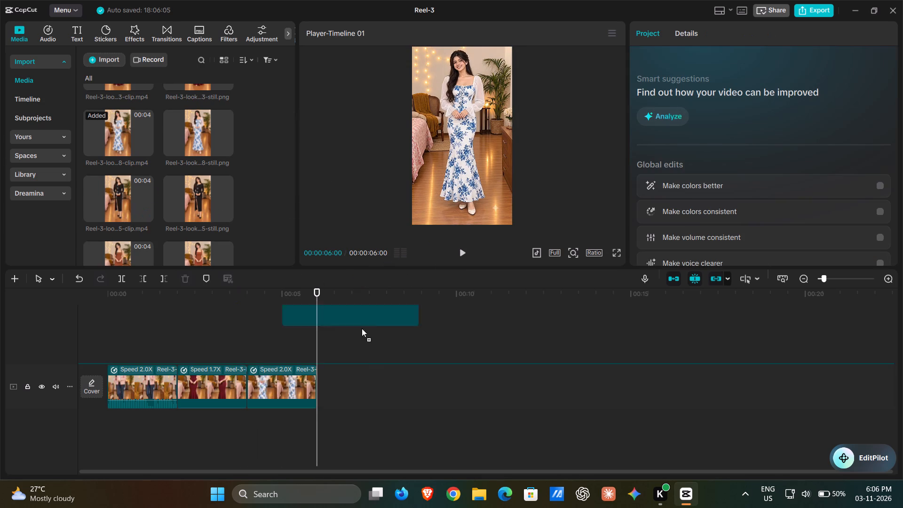
left_click_drag(362, 328, 351, 387)
left_click_drag(317, 300, 298, 309)
key("space")
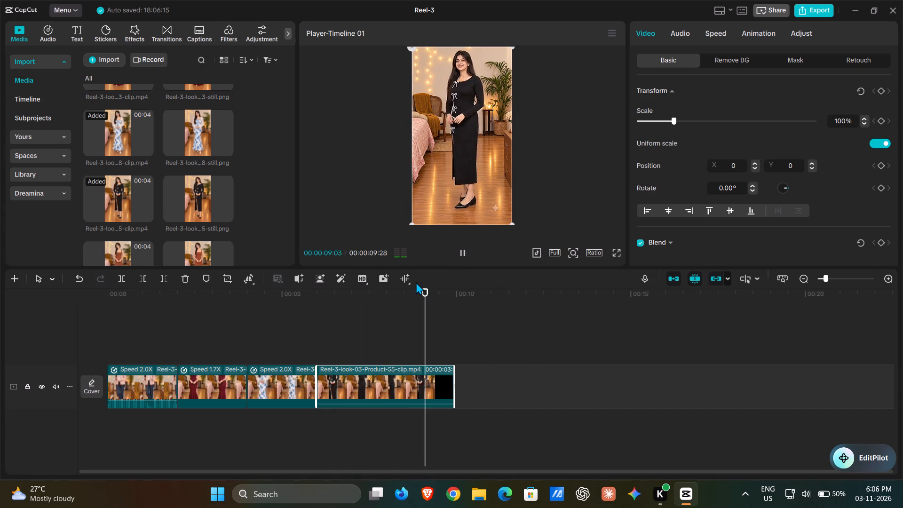
Move the look-03 clip on the timeline to sit between the look-01 and look-02 clips.
key("space")
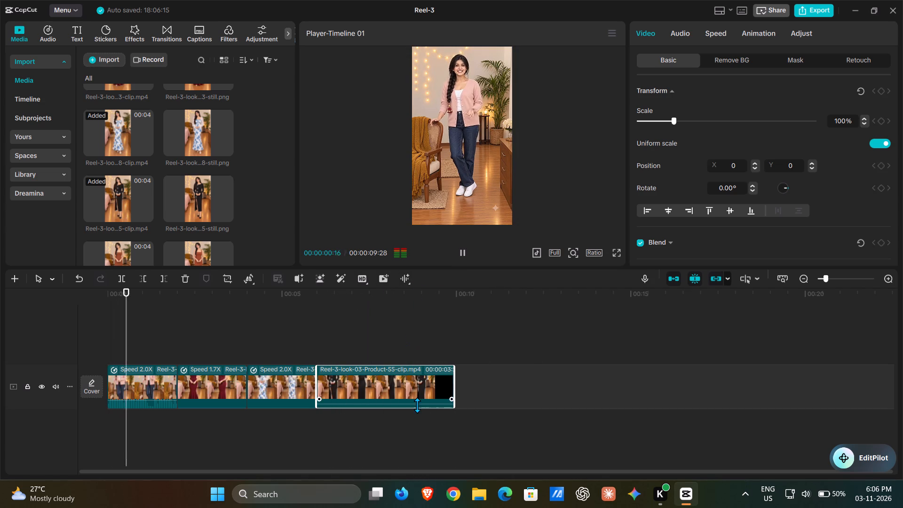
key("space")
left_click_drag(397, 375, 263, 385)
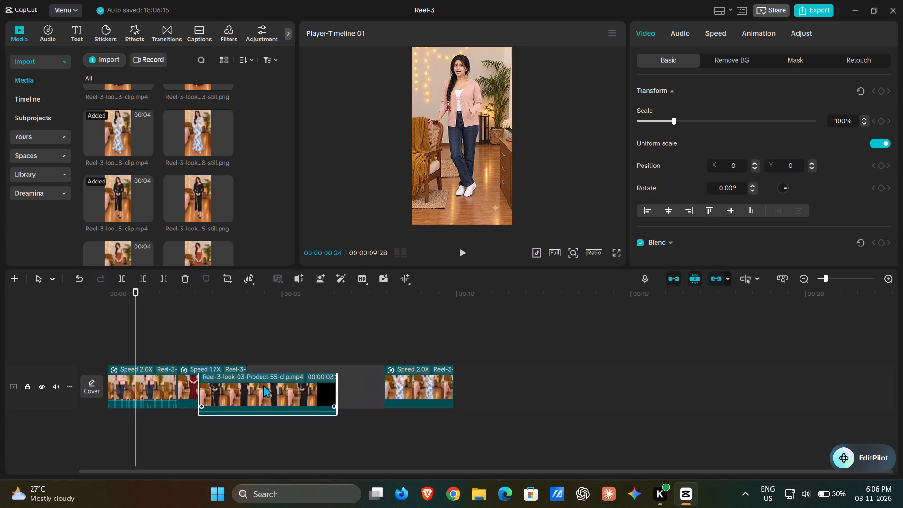
left_click_drag(263, 385, 313, 381)
left_click(357, 360)
left_click(351, 368)
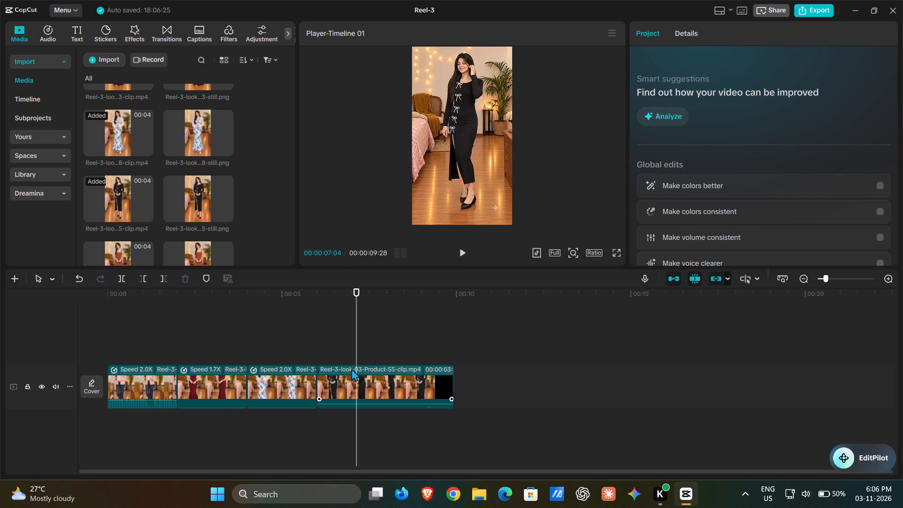
left_click_drag(336, 371, 257, 373)
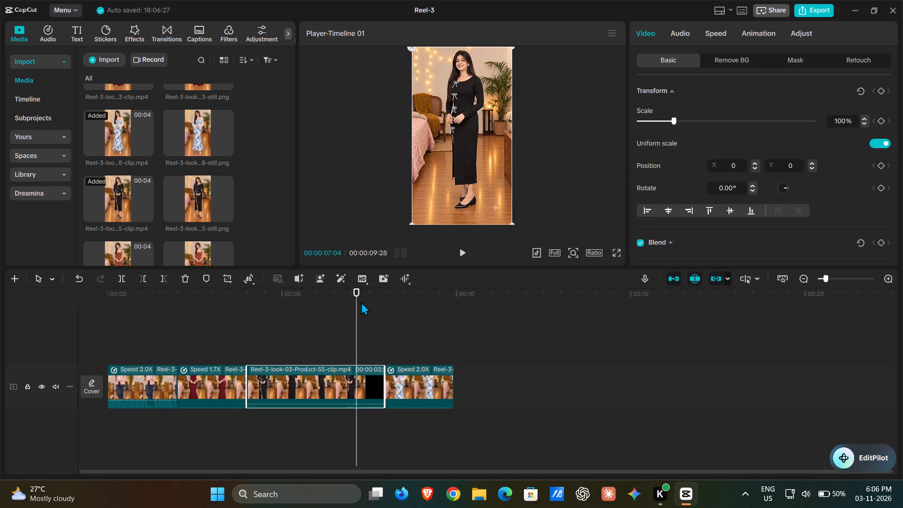
Play the cut into the look-03 clip, split that clip at 00:00:04:13, delete its opening piece, and play the result.
left_click_drag(355, 299, 252, 310)
key("space")
left_click_drag(252, 293, 232, 293)
key("space")
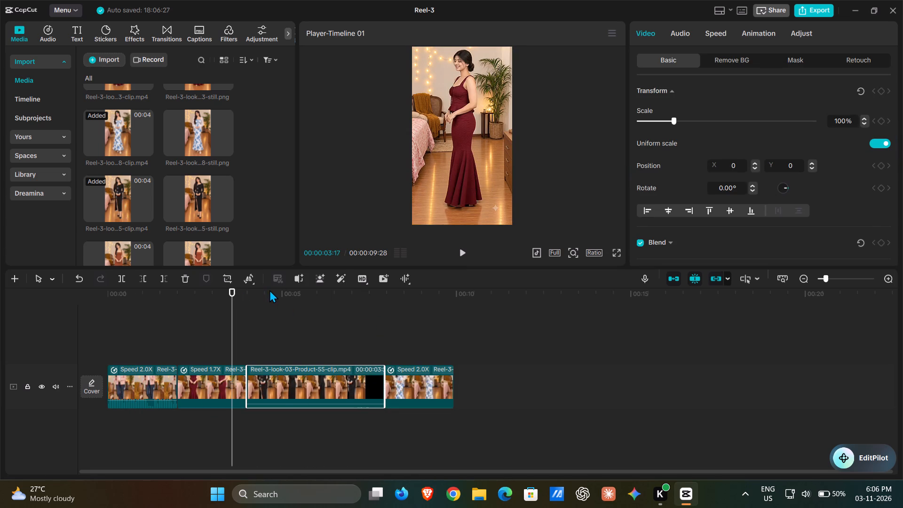
key("space")
key("space")
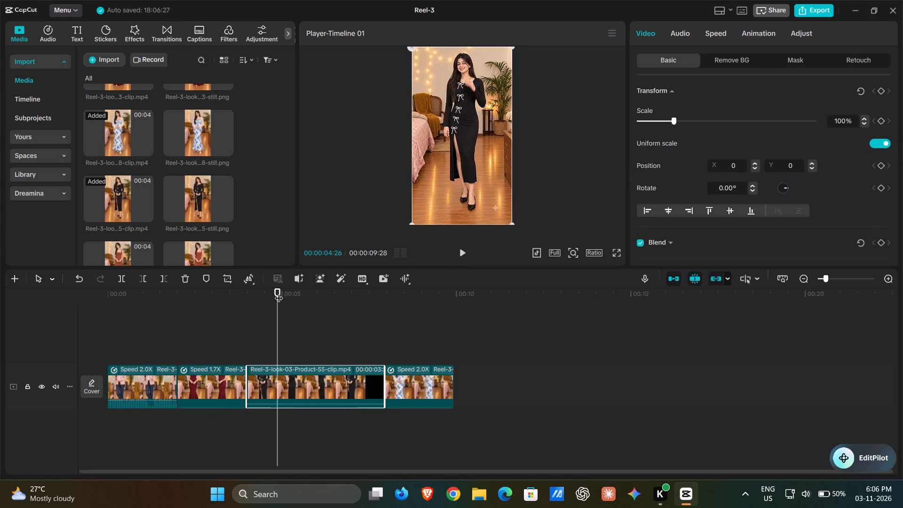
key("space")
key("space")
left_click_drag(314, 293, 293, 300)
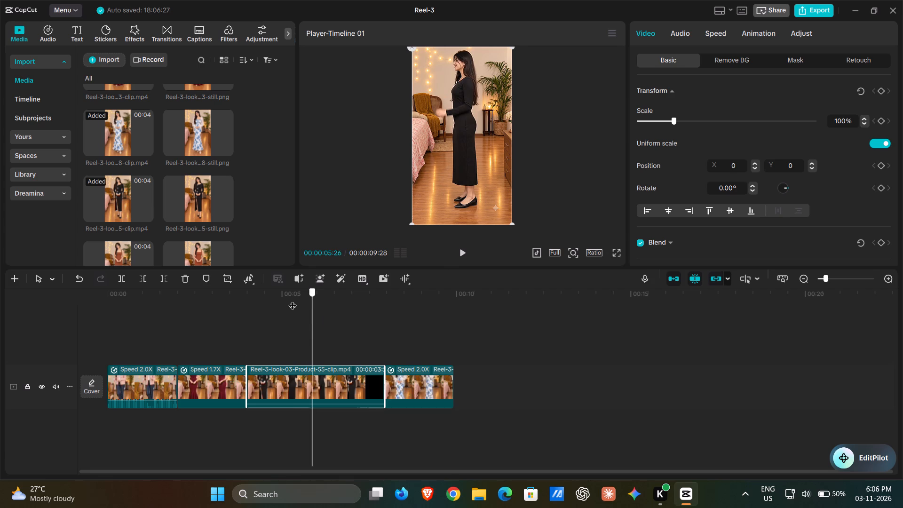
left_click_drag(293, 300, 237, 310)
key("space")
key("space")
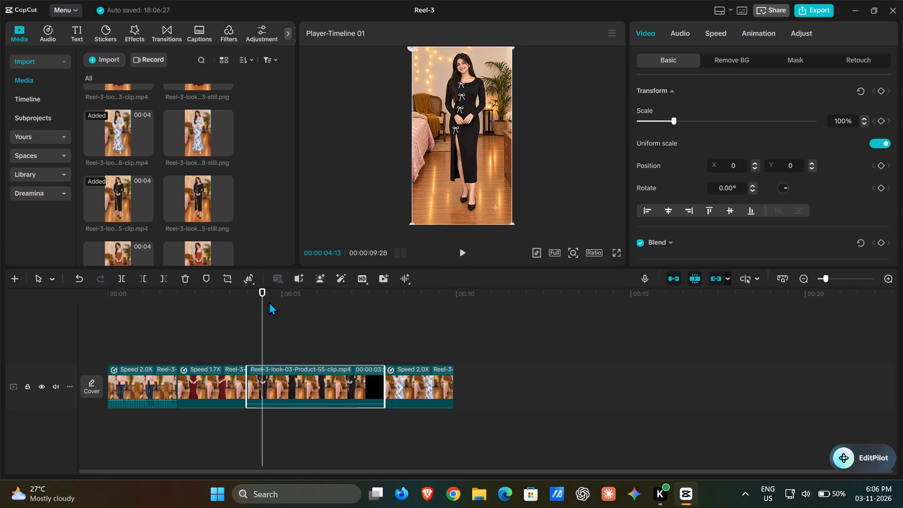
key("ctrl+b")
left_click(254, 381)
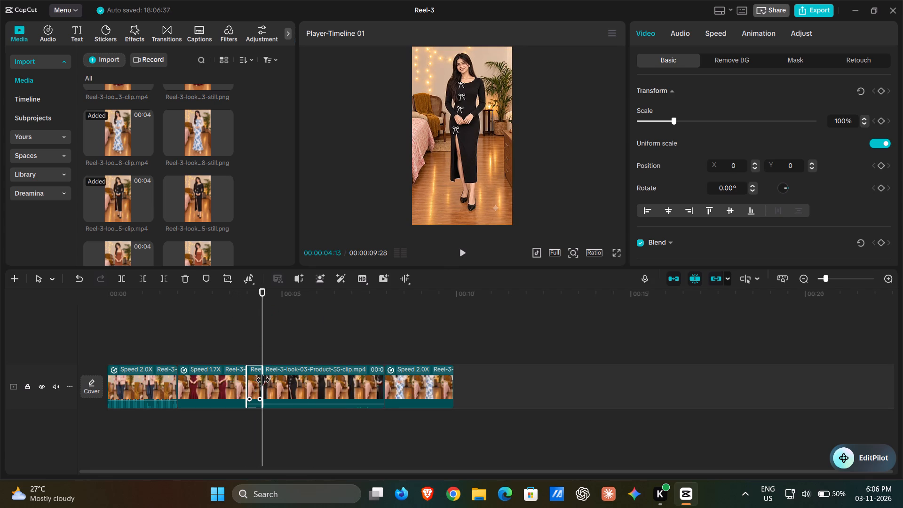
key("BackSpace")
left_click_drag(262, 300, 241, 302)
key("space")
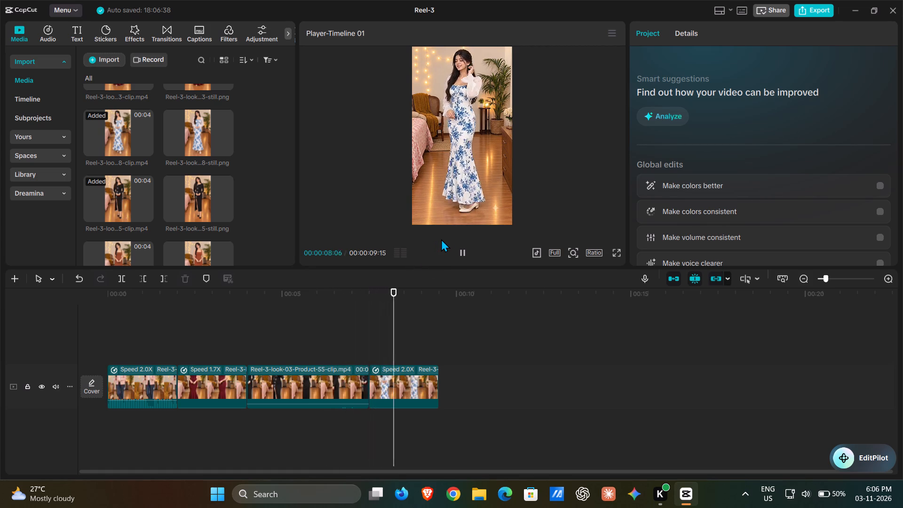
Shorten the look-03 clip's duration to 2.0 s by changing its speed.
left_click(334, 379)
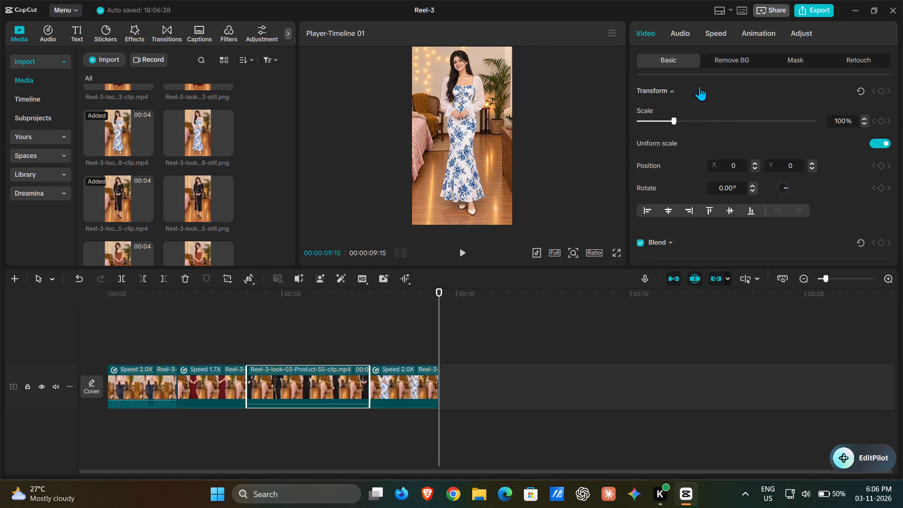
left_click(713, 32)
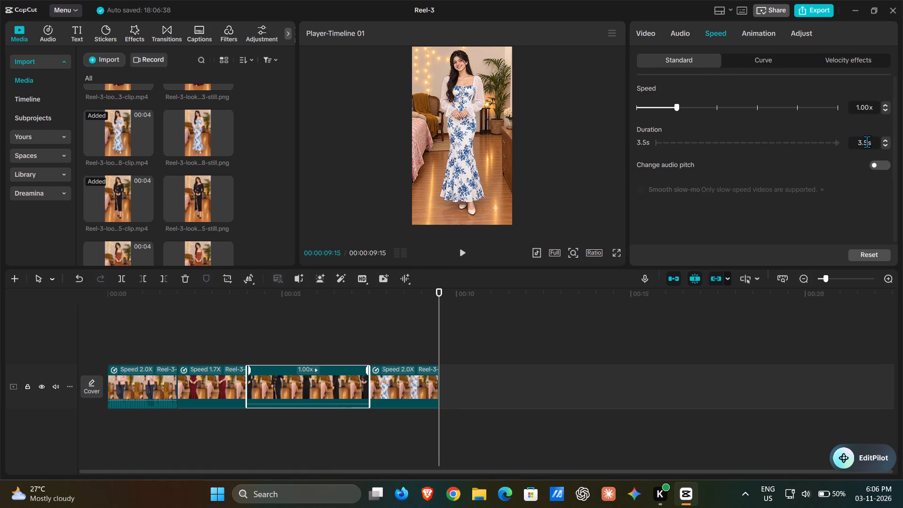
left_click_drag(867, 142, 277, 144)
key("2")
left_click(747, 158)
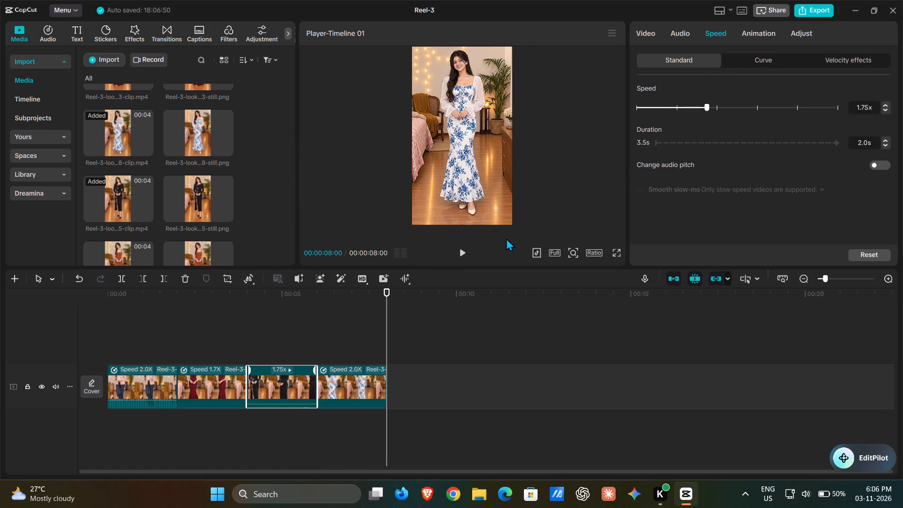
Place Reel-3-look-04-Product-45-clip.mp4 directly after the look-02 clip and play the timeline from the start of the look-03 clip.
left_click_drag(382, 302, 248, 325)
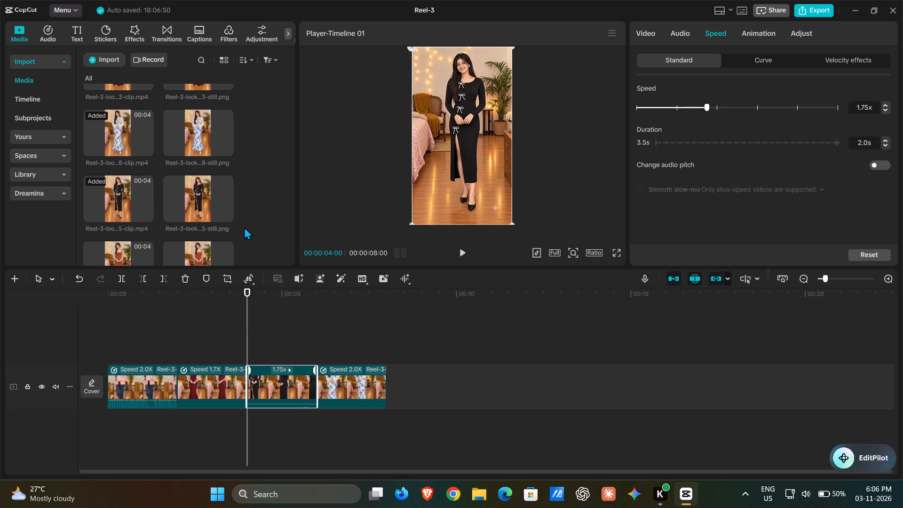
scroll(198, 206, "down", 1)
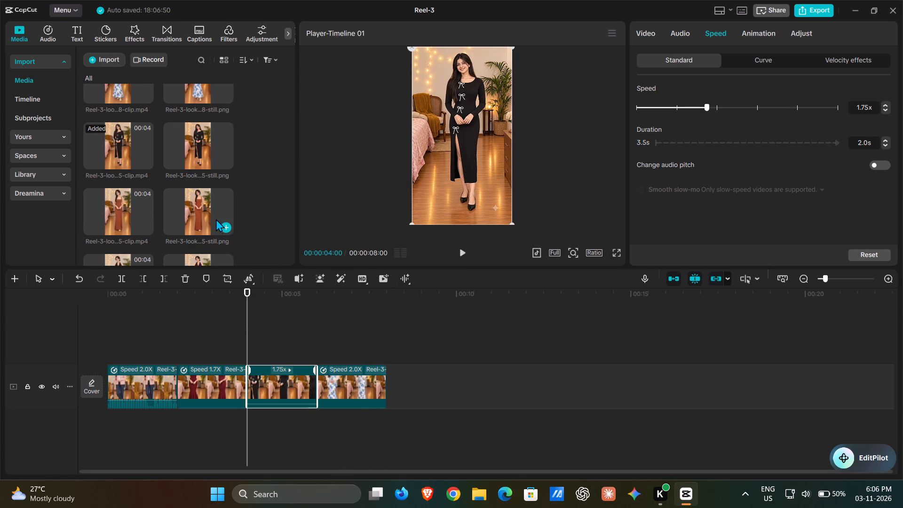
left_click_drag(131, 212, 407, 394)
key("space")
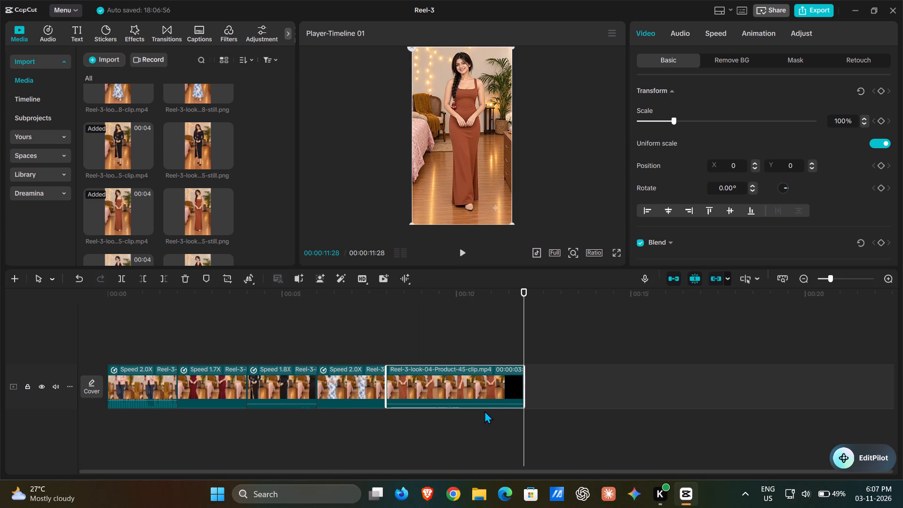
Lower the look-04 clip's volume all the way down.
left_click(486, 406)
left_click_drag(487, 404, 490, 429)
Shorten the look-04 clip's duration to 2.0 s by changing its speed.
left_click(492, 383)
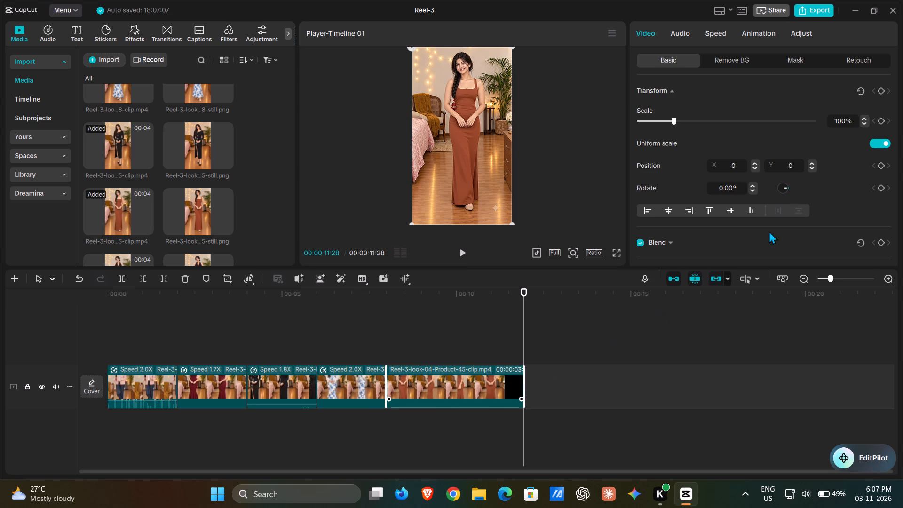
left_click(734, 34)
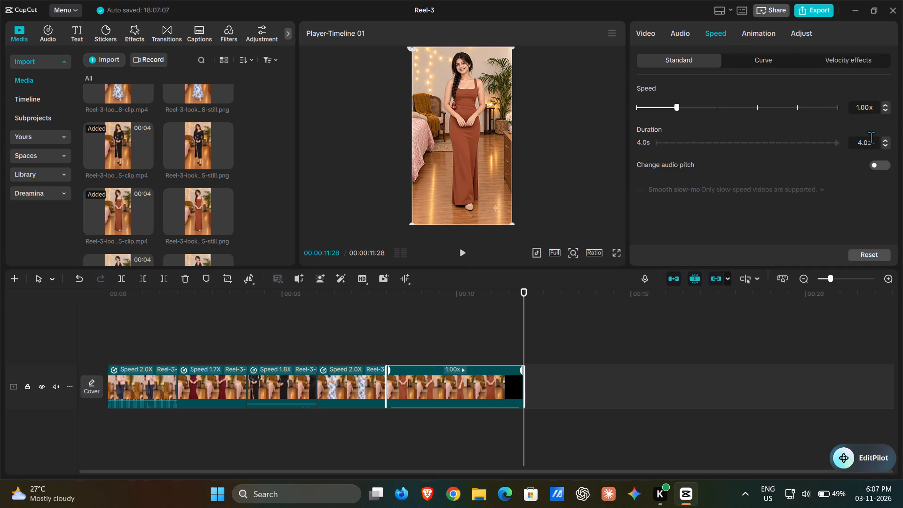
left_click_drag(866, 141, 661, 182)
key("2")
left_click(767, 175)
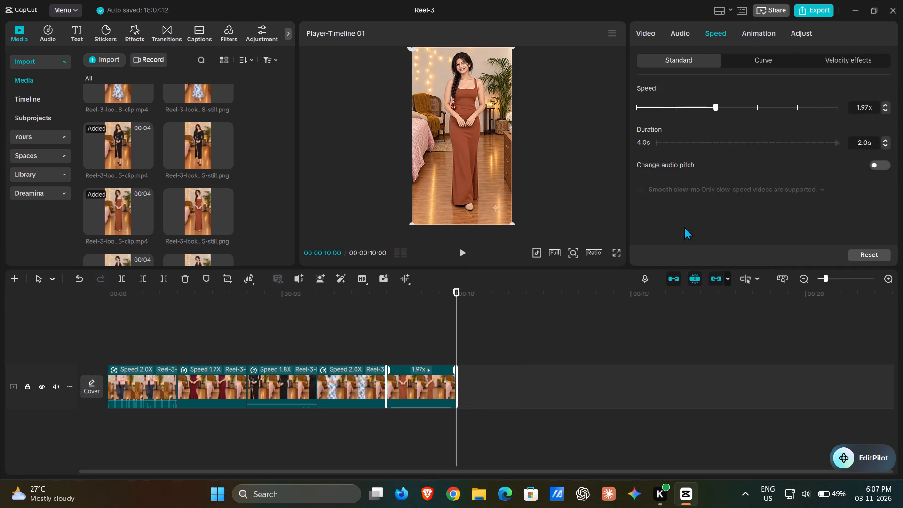
Place Reel-3-look-05-Product-54-clip.mp4 directly after the look-04 clip and play from the middle of the look-04 clip.
left_click_drag(457, 300, 419, 316)
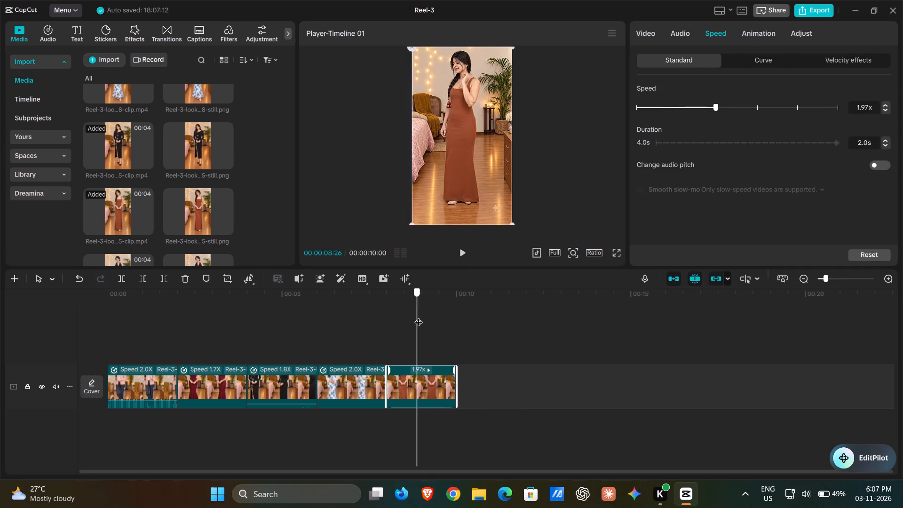
left_click_drag(419, 316, 422, 280)
scroll(233, 163, "down", 3)
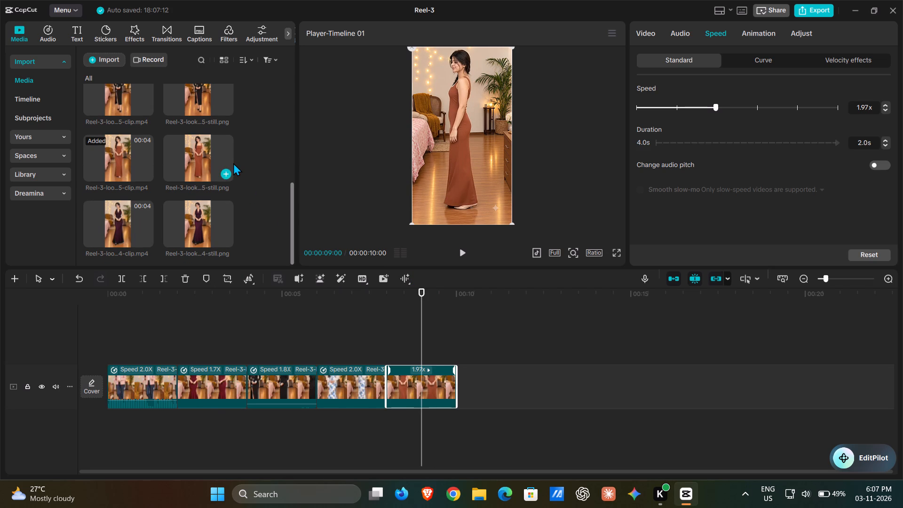
left_click_drag(124, 220, 483, 380)
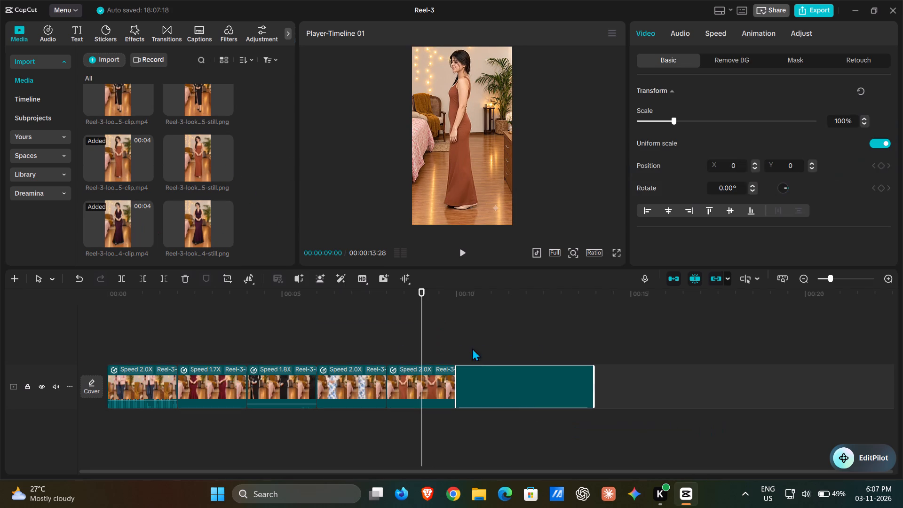
key("space")
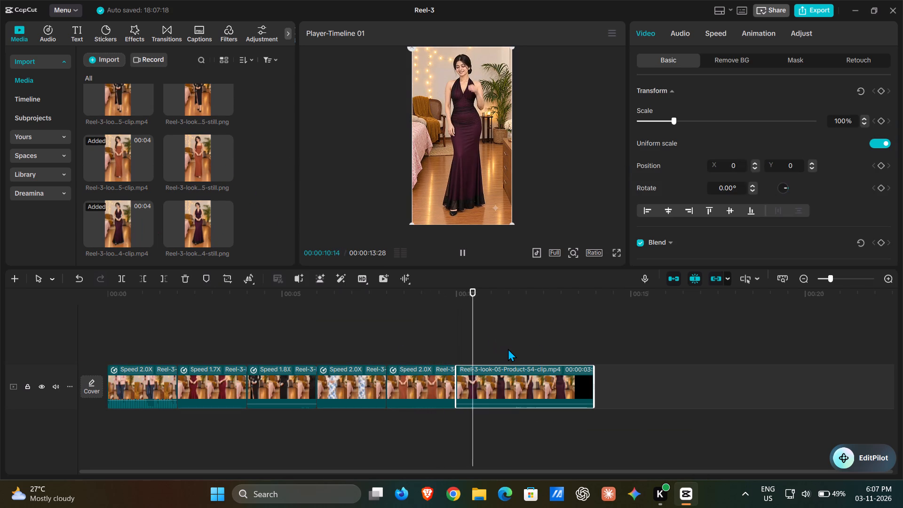
key("space")
key("space")
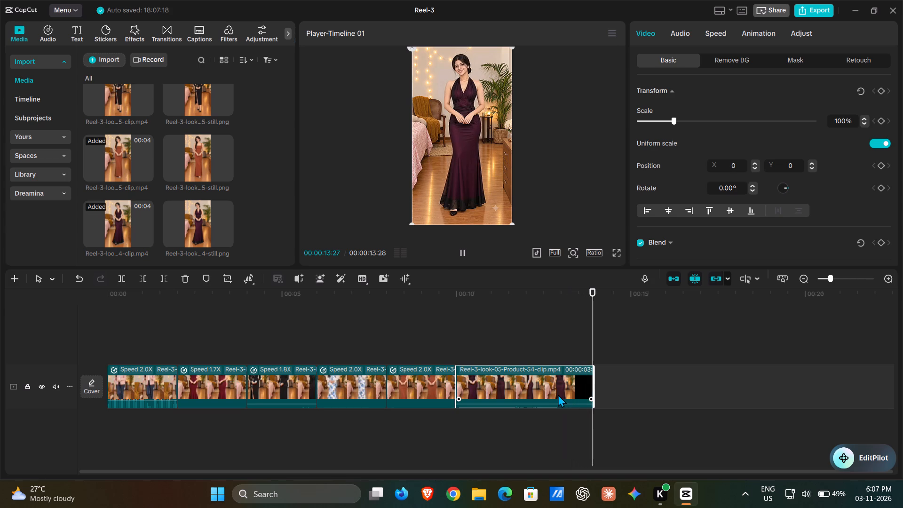
Shorten the look-05 clip's duration to 2.0 s by changing its speed, and play the whole timeline from its beginning.
left_click(527, 388)
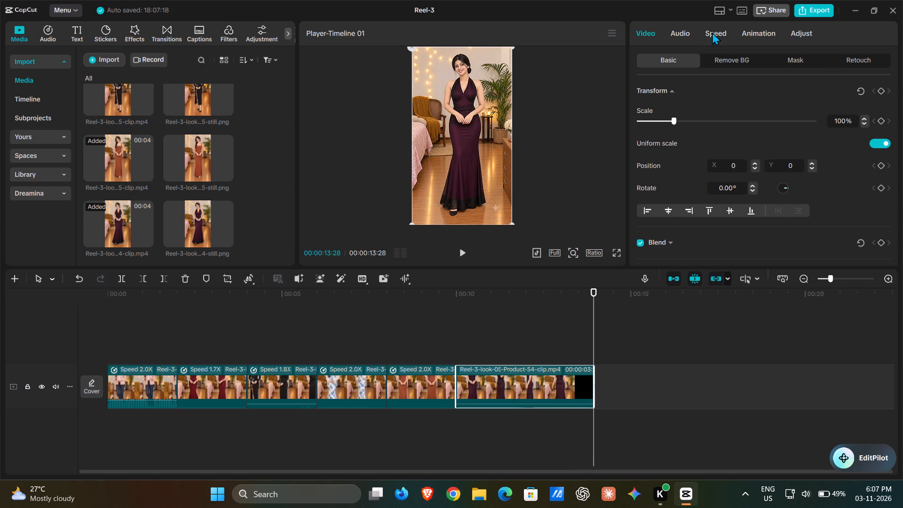
left_click(689, 34)
left_click(717, 33)
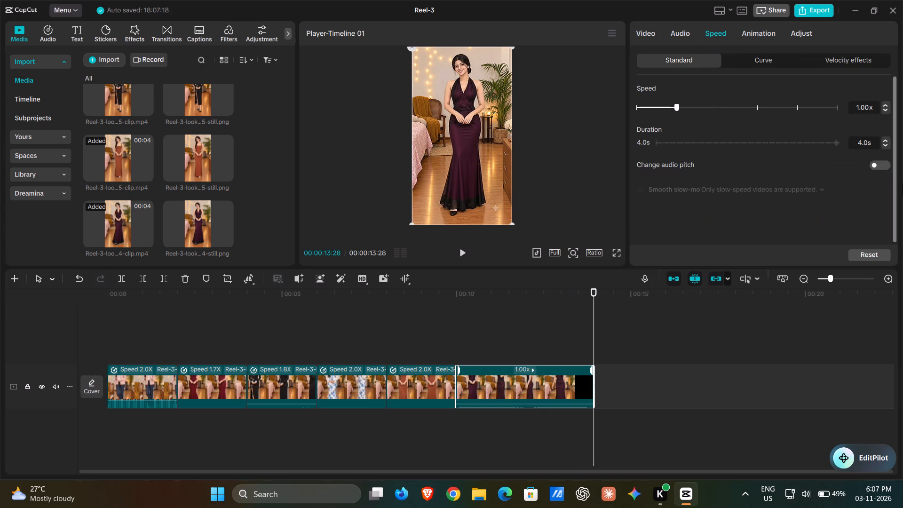
left_click_drag(867, 144, 716, 145)
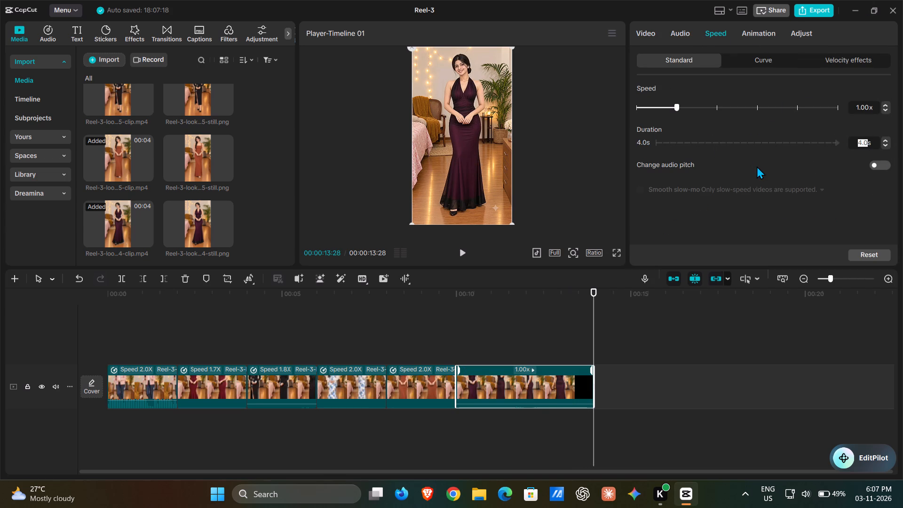
key("2")
left_click(835, 176)
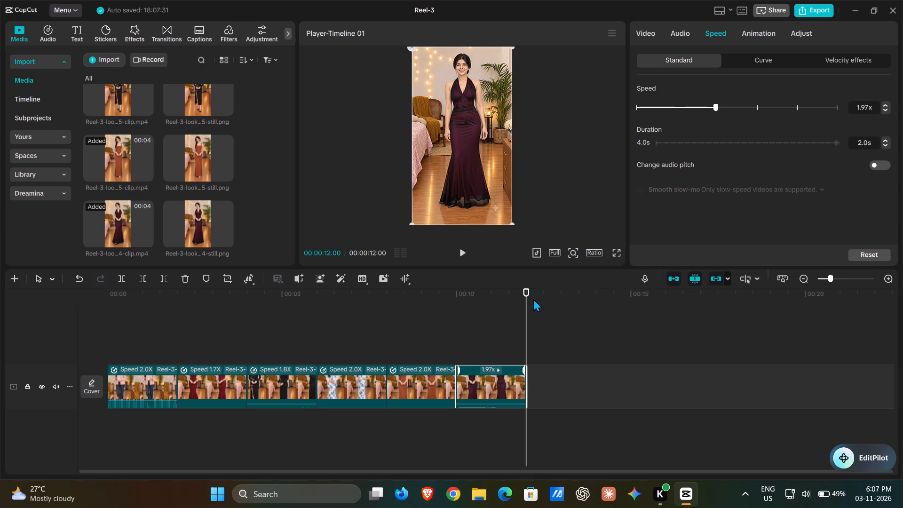
left_click_drag(529, 297, 125, 305)
key("space")
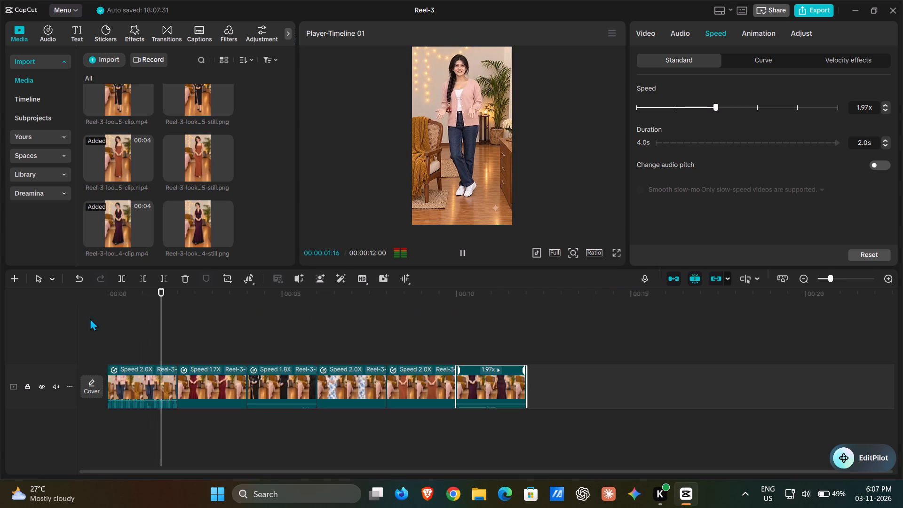
left_click_drag(183, 294, 0, 297)
key("space")
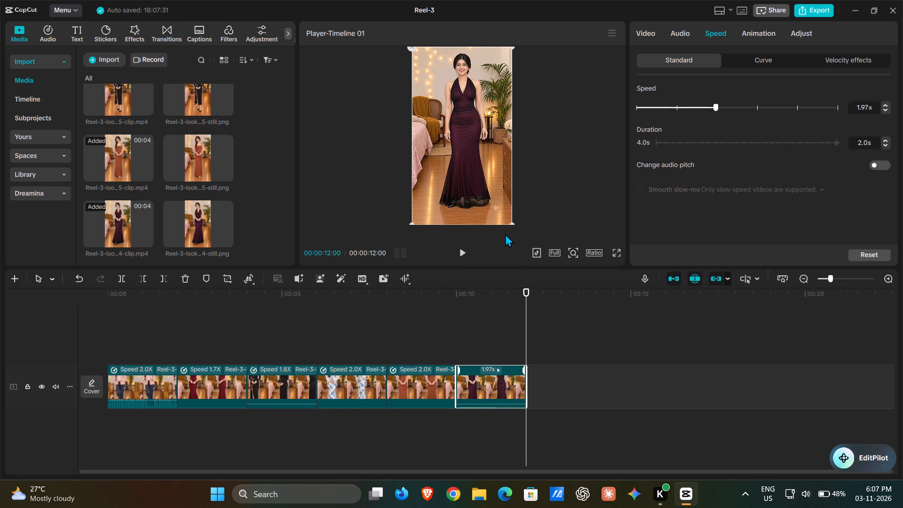
Search the transitions for "pull in" and add the Pull in transition between the host-hook clip and the first look clip.
scroll(101, 74, "up", 3)
left_click(87, 39)
left_click(74, 38)
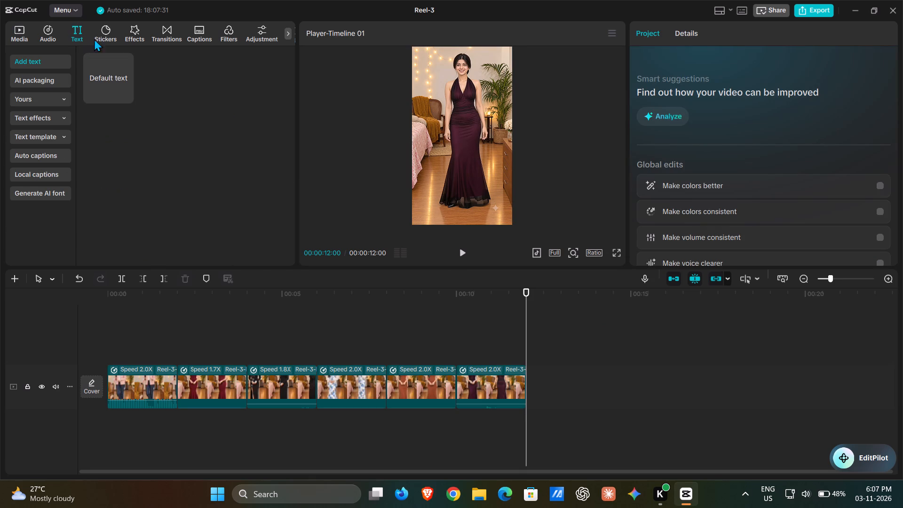
left_click(101, 39)
left_click(147, 38)
left_click(161, 34)
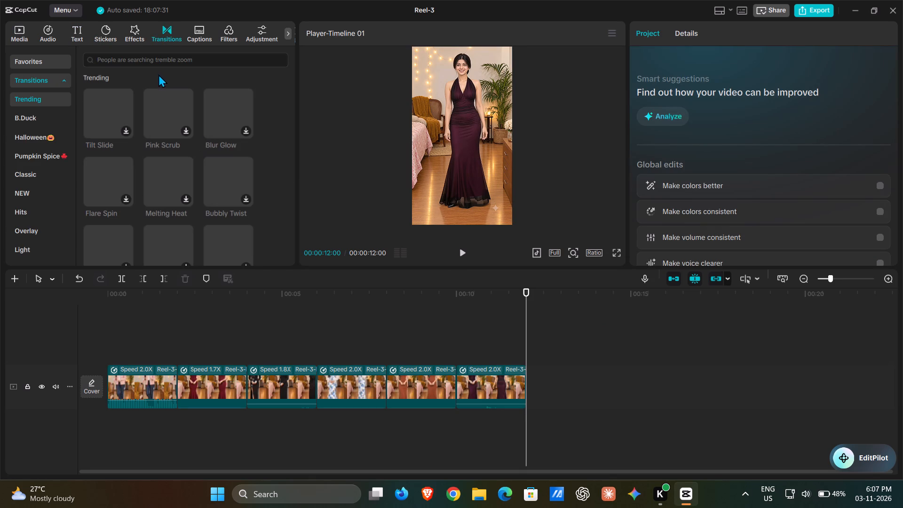
left_click(156, 63)
left_click(323, 70)
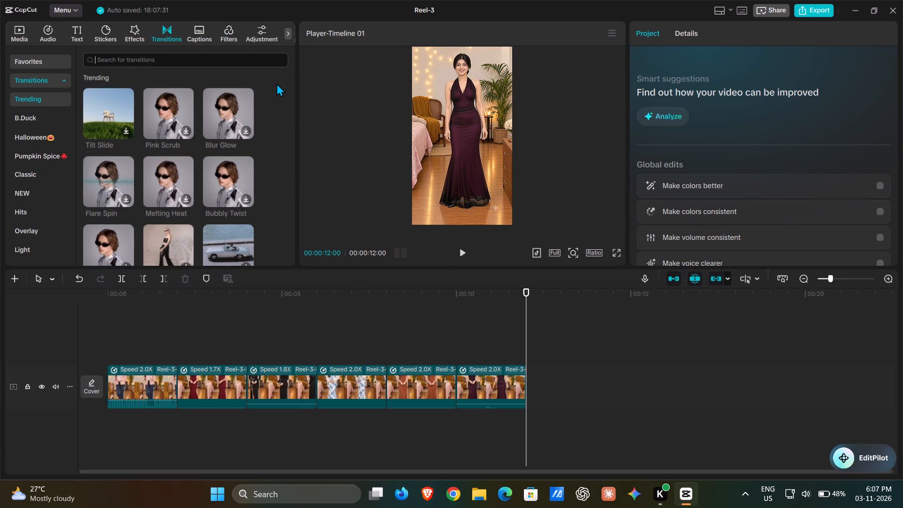
left_click(166, 55)
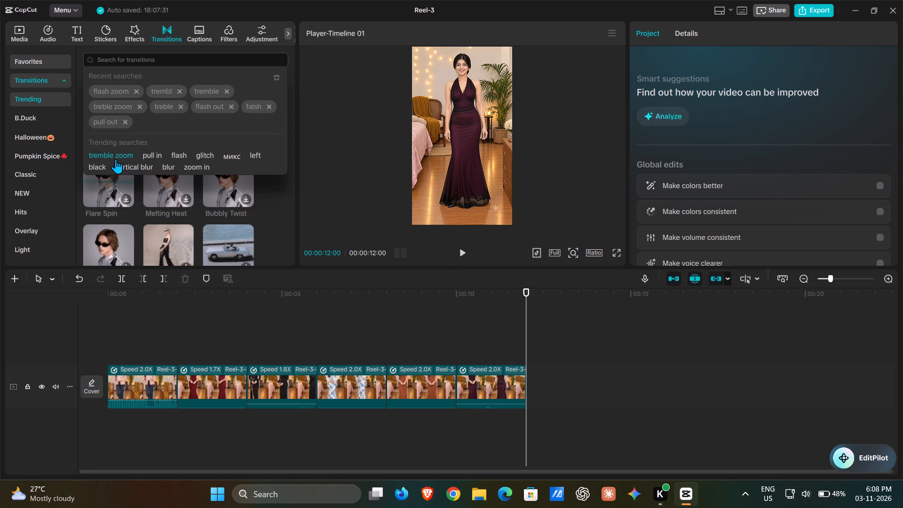
left_click(156, 157)
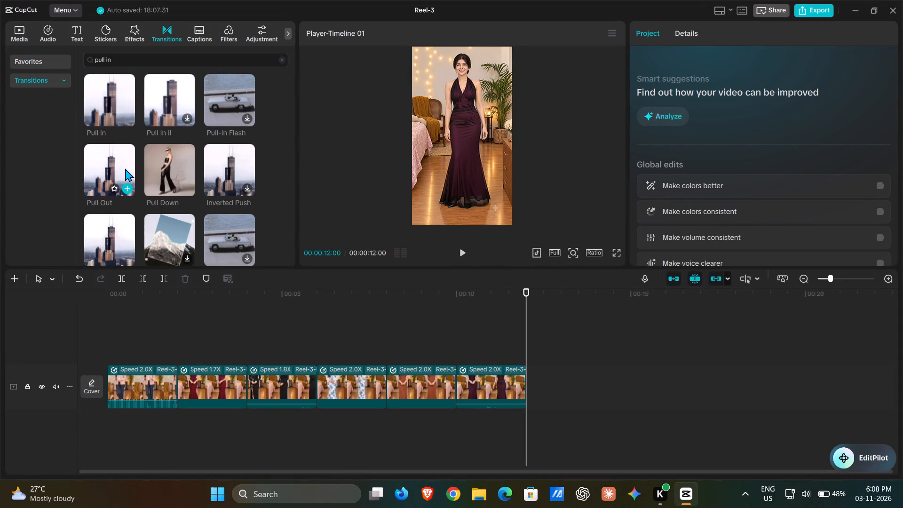
left_click_drag(110, 107, 141, 381)
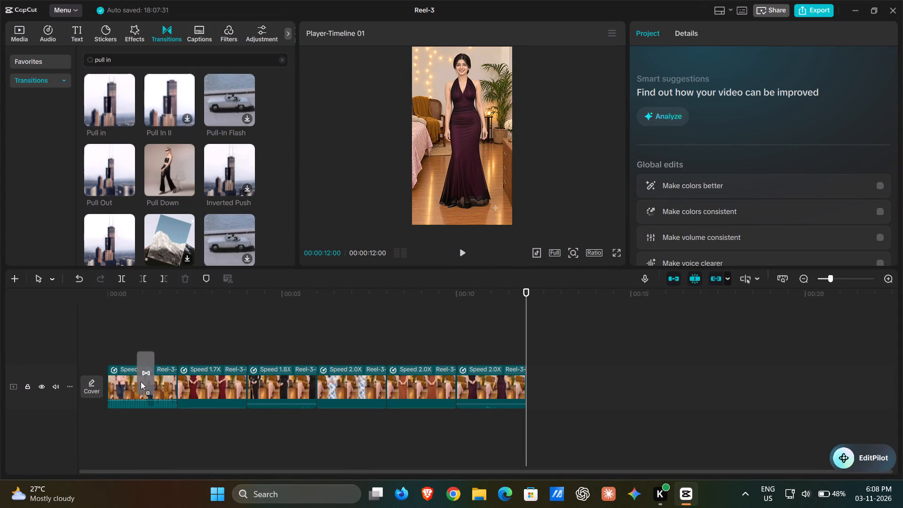
left_click_drag(141, 381, 168, 388)
Add transitions at the remaining four cuts in timeline order: Pull Out, Pull in, Pull Out, Pull in.
left_click_drag(103, 179, 182, 318)
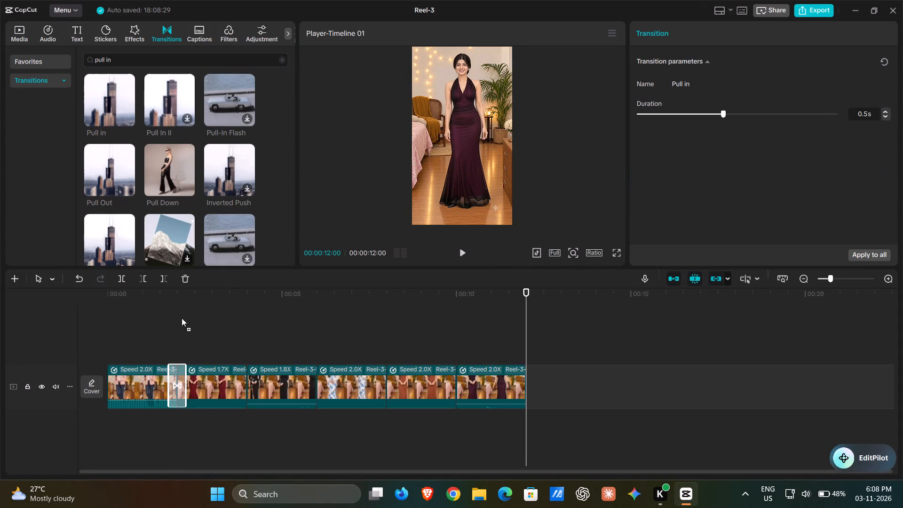
left_click_drag(182, 318, 238, 388)
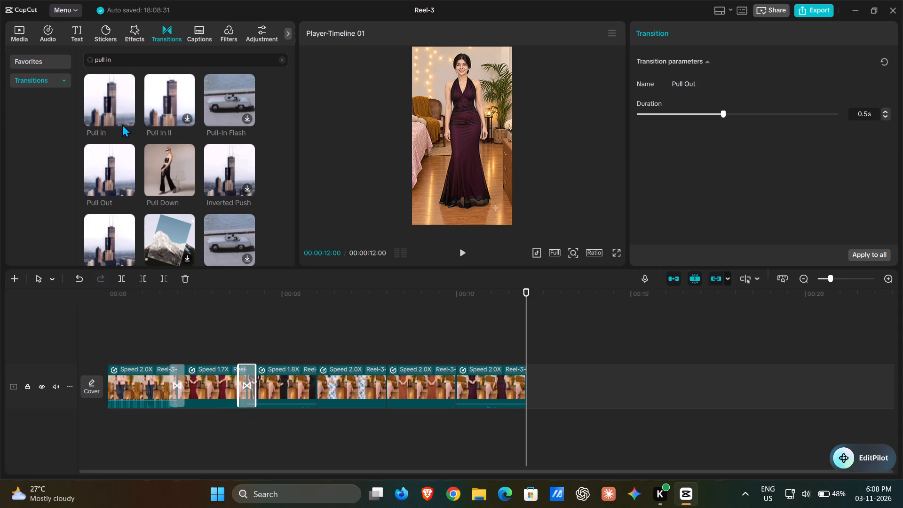
left_click_drag(115, 111, 314, 391)
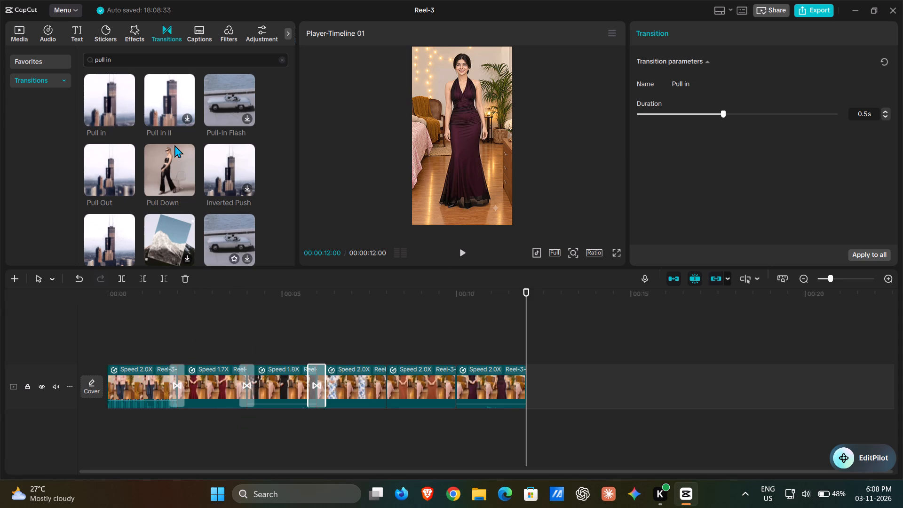
left_click_drag(115, 163, 381, 387)
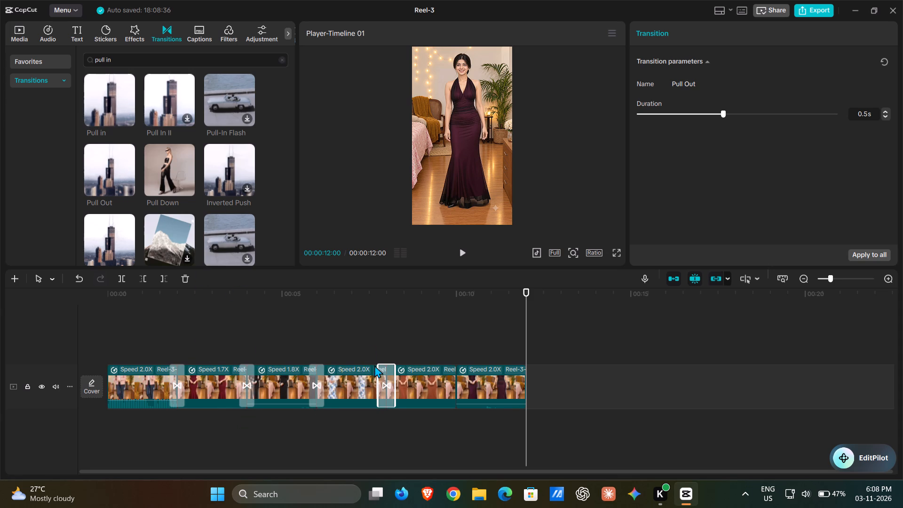
left_click_drag(99, 104, 461, 392)
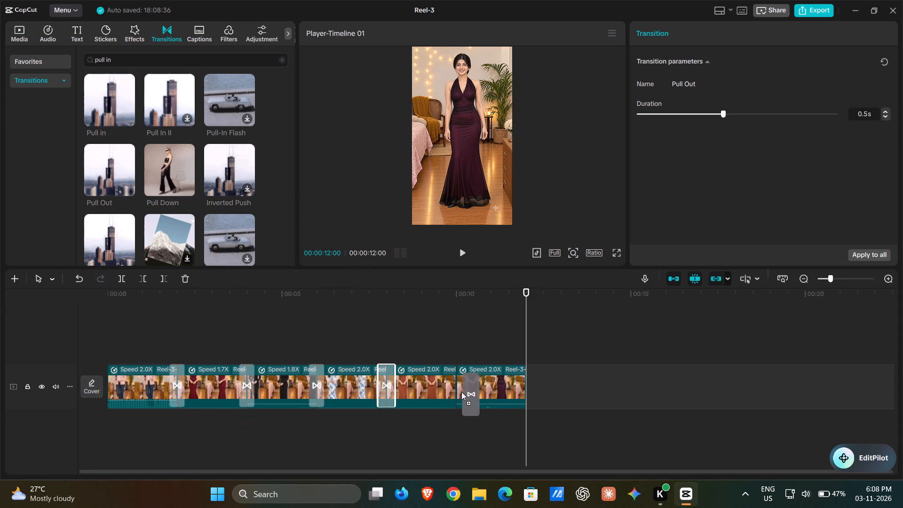
left_click_drag(461, 392, 453, 392)
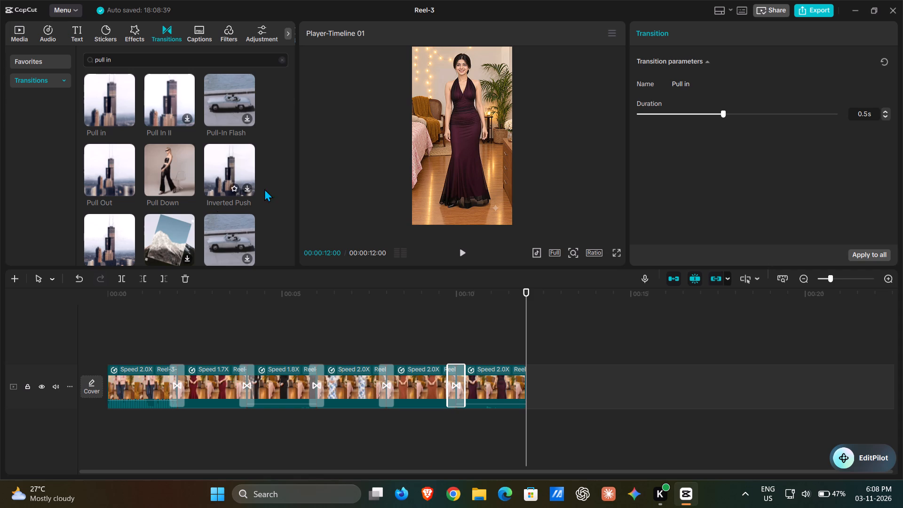
Play the timeline from its beginning to review the added transitions.
left_click(459, 252)
left_click(457, 252)
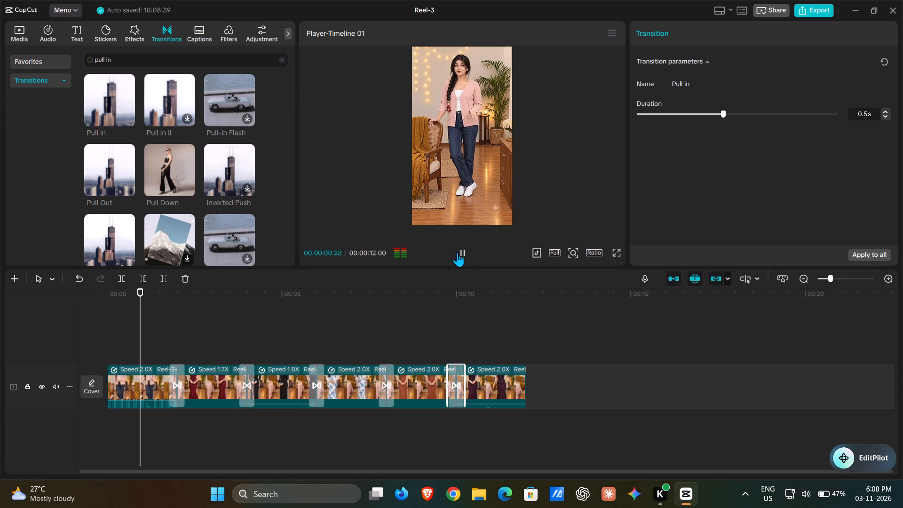
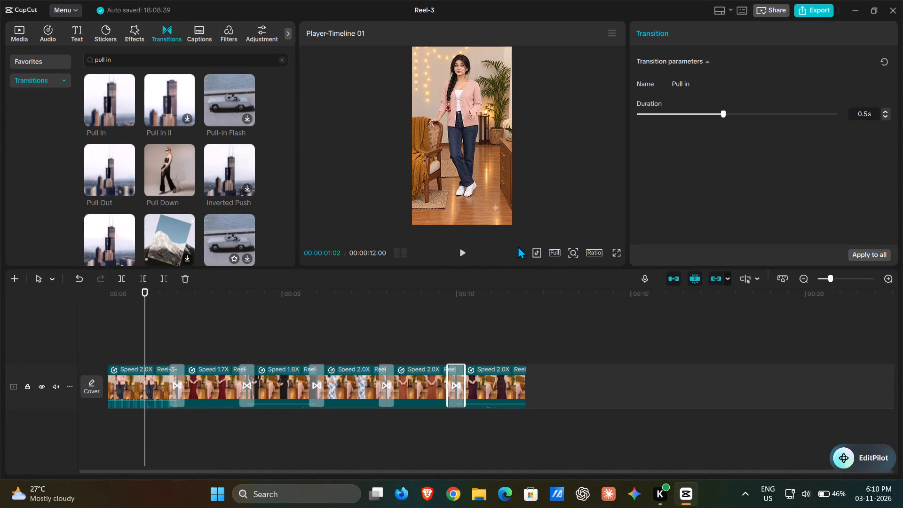
Review the timeline playback in full screen, including the transitions and the closing dark purple dress clip.
left_click(457, 257)
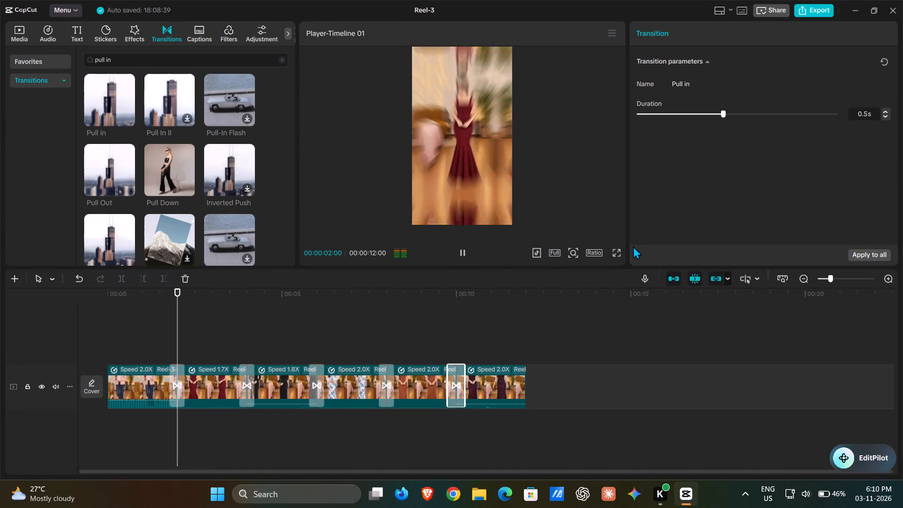
left_click(616, 254)
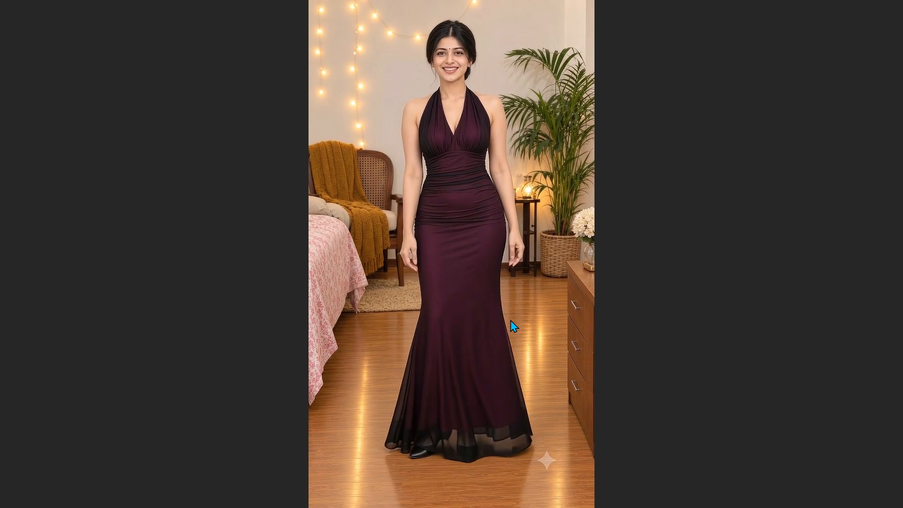
key("space")
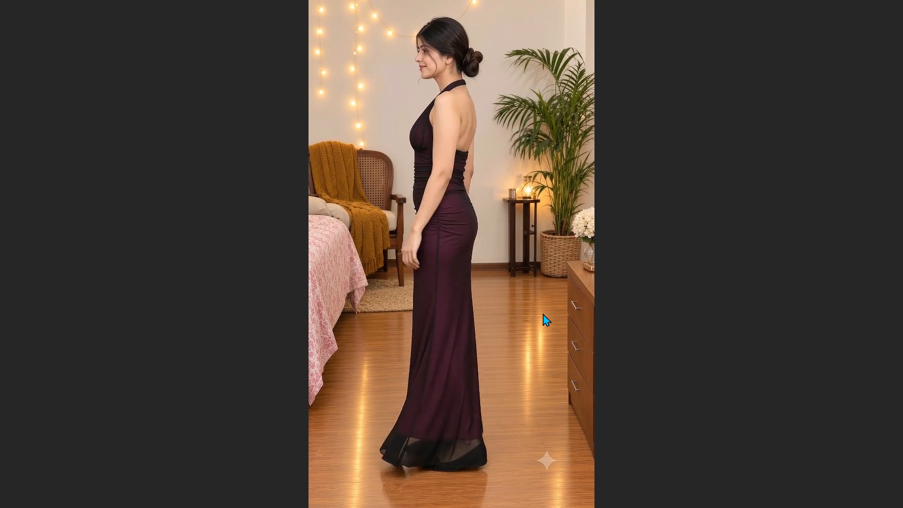
key("Escape")
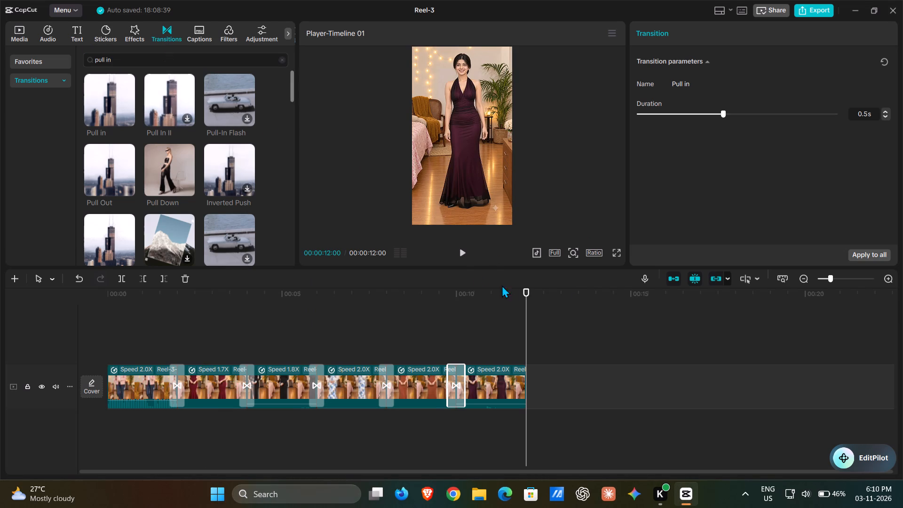
key("space")
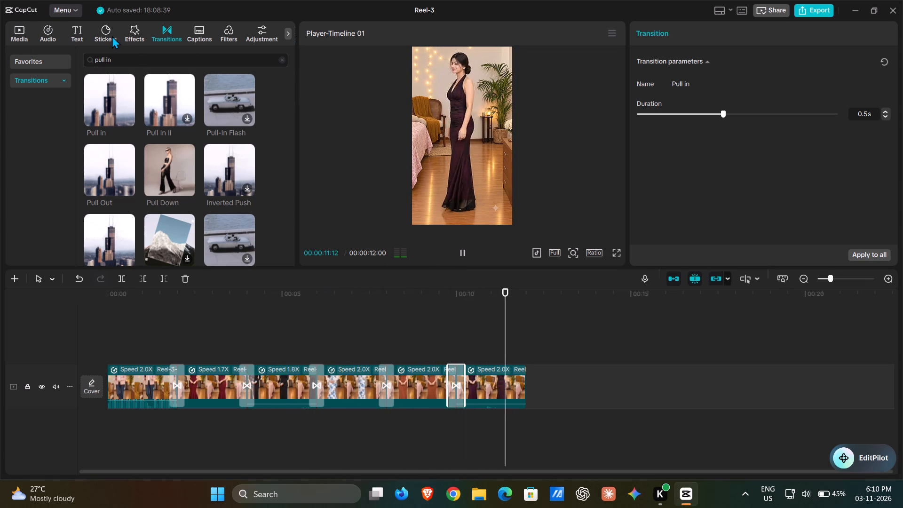
Search the sound effects for "camera shutter", add Camera shutter sound (analog) beneath the first transition, and play that section to check it.
left_click(24, 32)
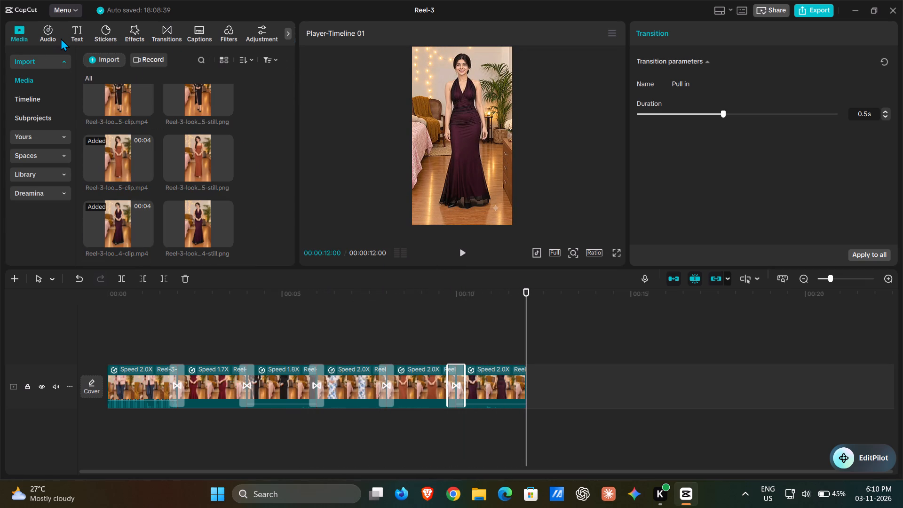
left_click(61, 38)
left_click(51, 37)
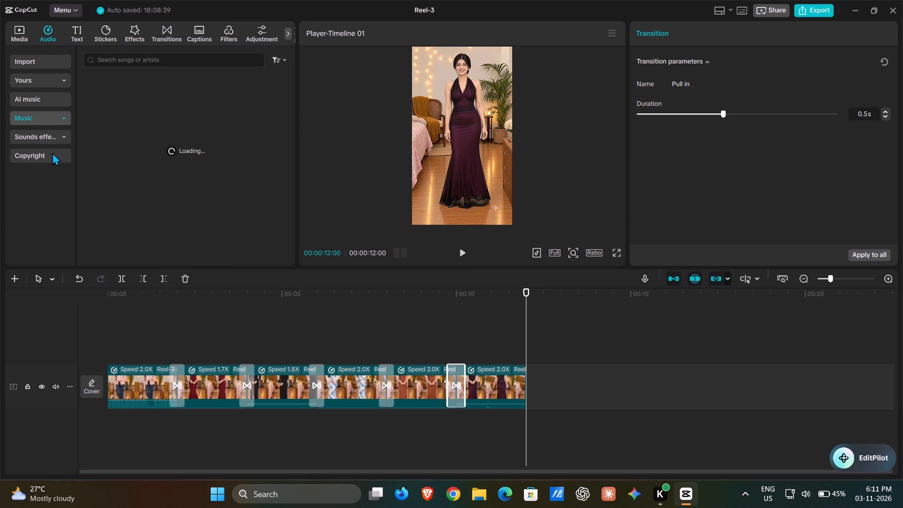
left_click(53, 249)
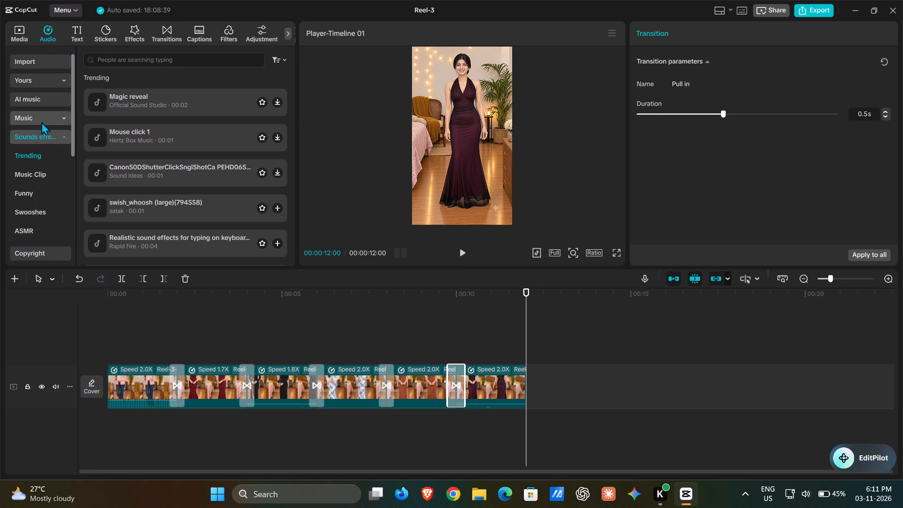
left_click(147, 62)
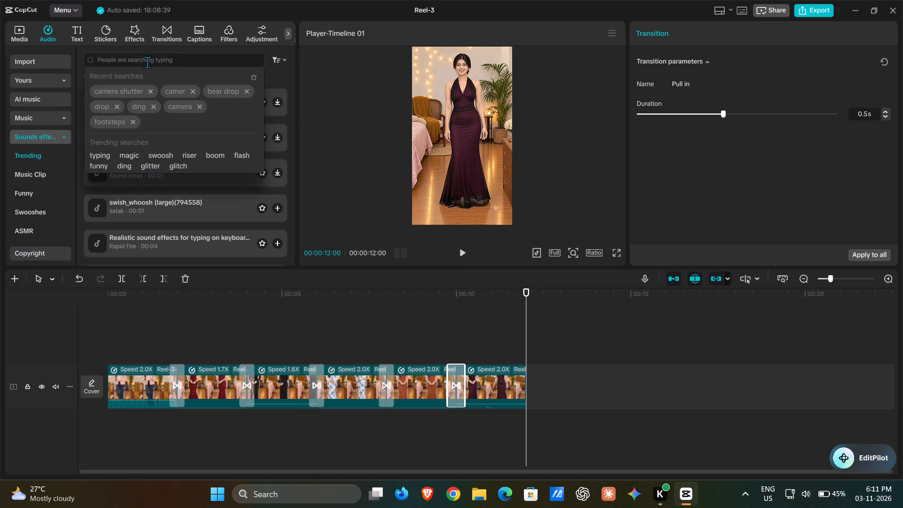
left_click(131, 89)
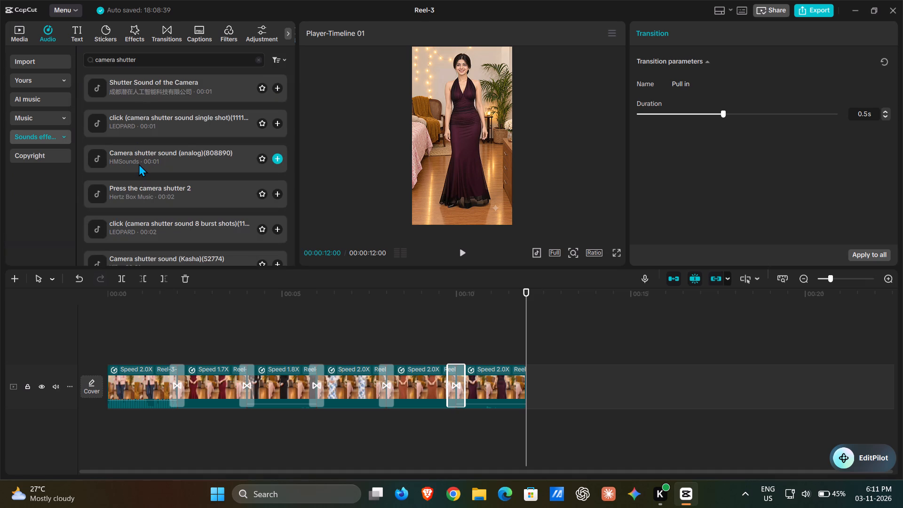
left_click(139, 164)
left_click_drag(137, 158, 167, 425)
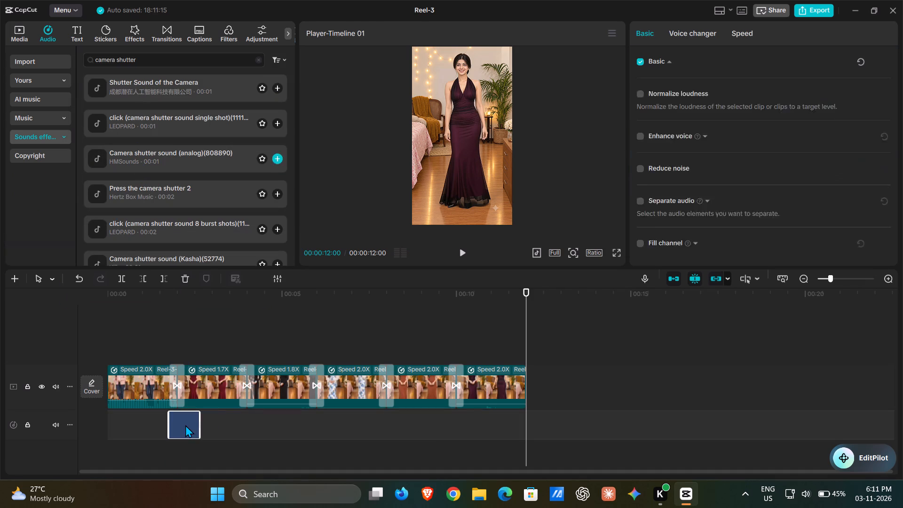
key("space")
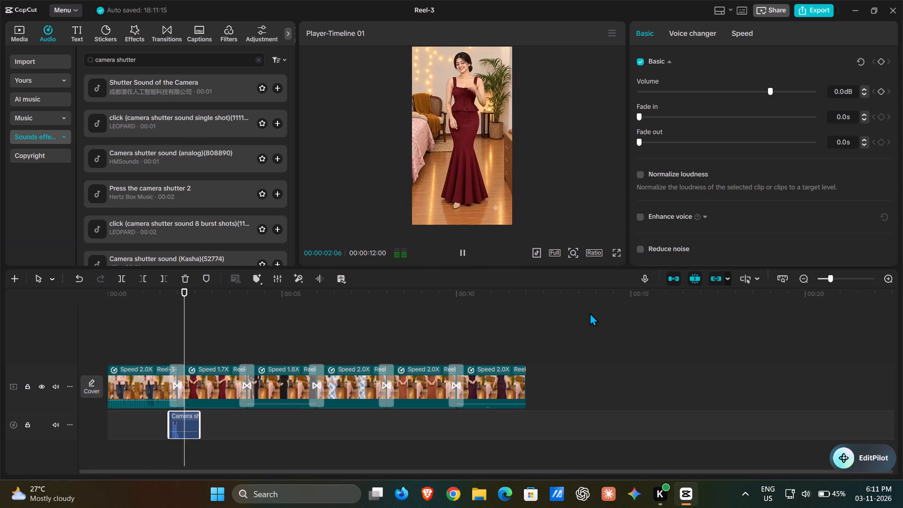
key("space")
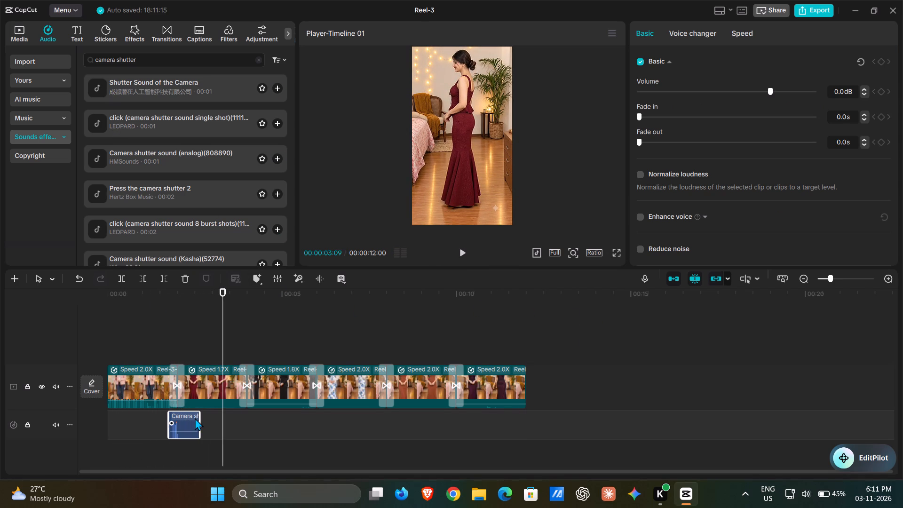
Copy the camera shutter sound to the start of each of the other four transitions and play the result.
key("ctrl+c")
left_click_drag(222, 307, 238, 309)
key("ctrl+v")
left_click_drag(238, 309, 309, 310)
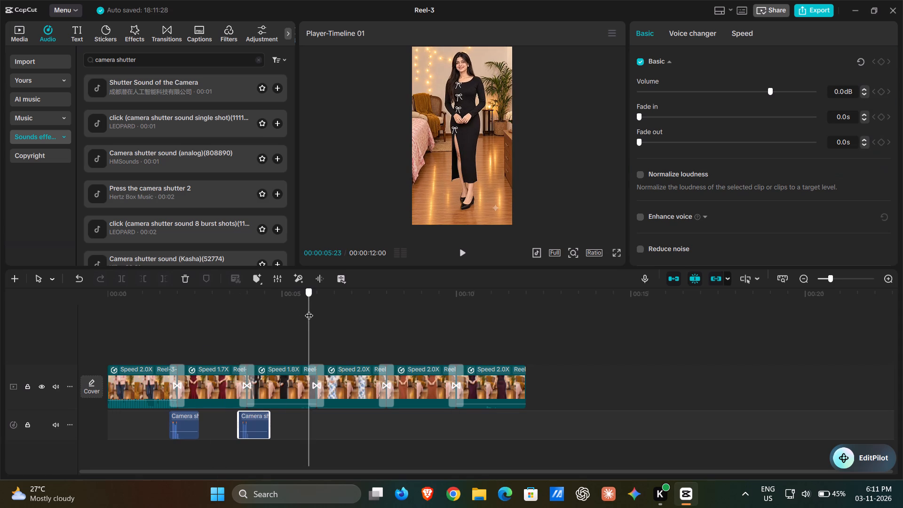
left_click_drag(309, 310, 379, 316)
key("ctrl+v")
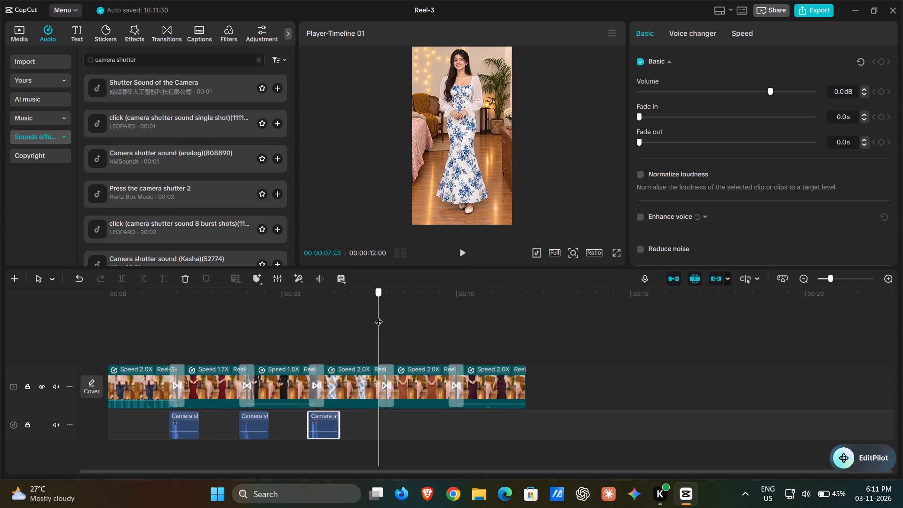
left_click_drag(379, 316, 446, 320)
key("ctrl+v")
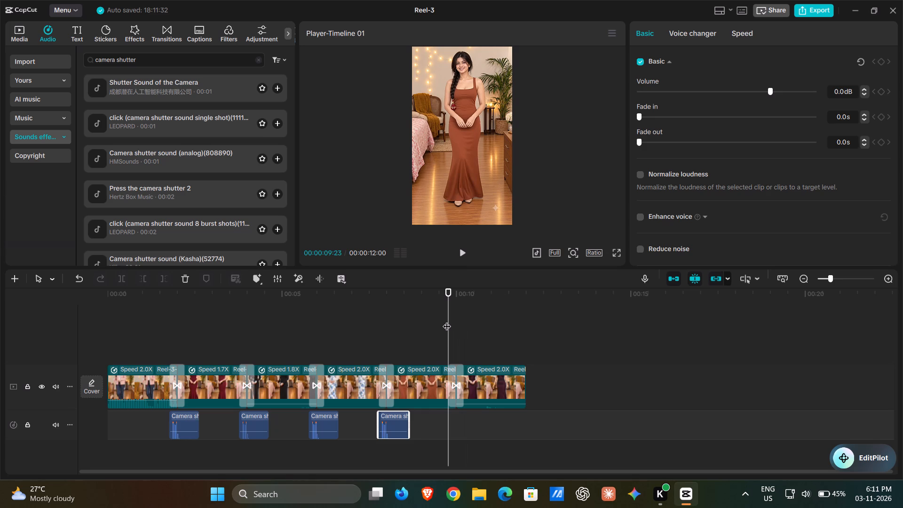
key("ctrl+v")
key("space")
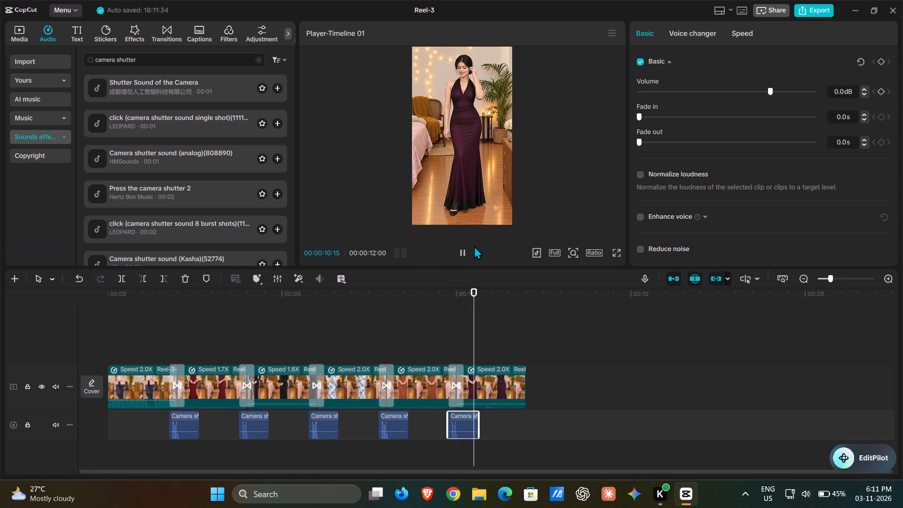
key("space")
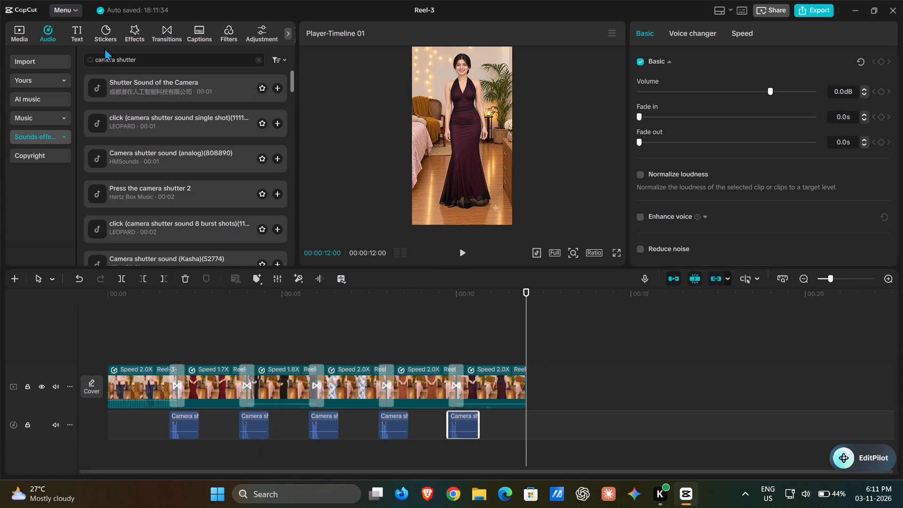
Import meeesho-logo.png from the 00-brand folder inside Sajdhaj Finds into the project media.
left_click(24, 28)
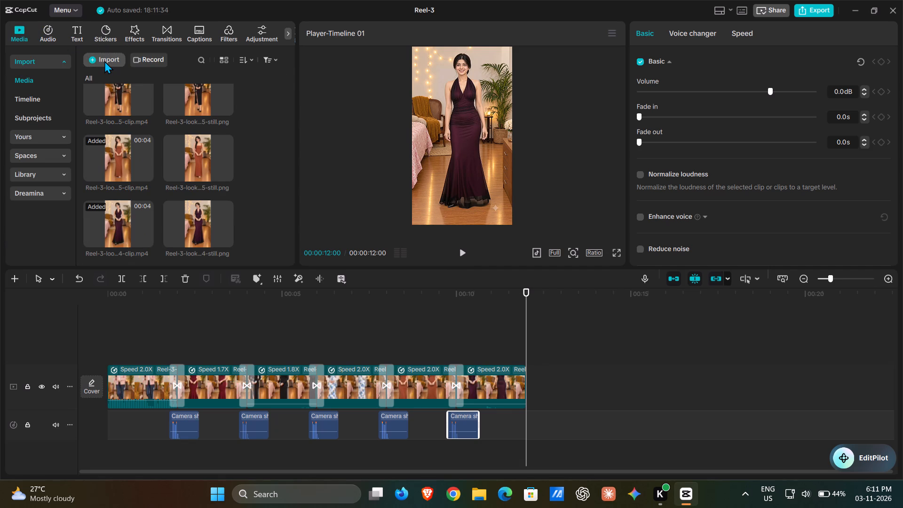
left_click(104, 61)
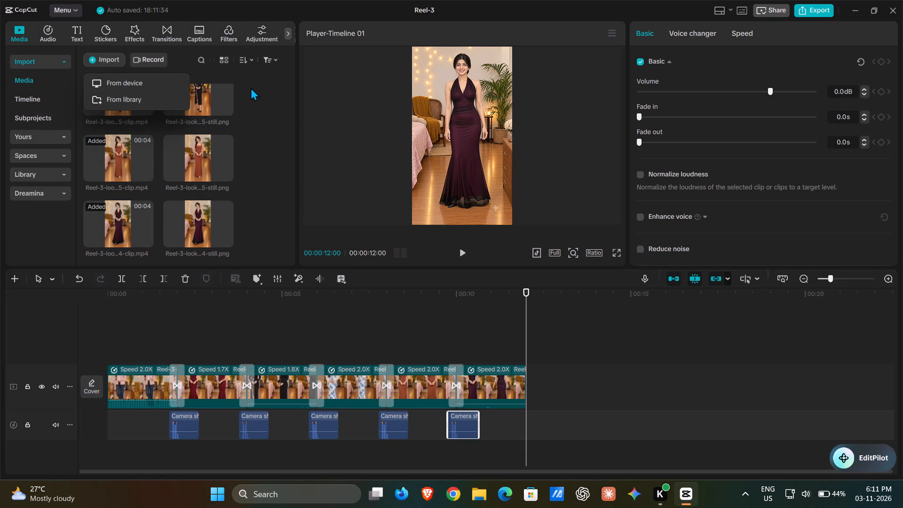
left_click(249, 88)
scroll(219, 165, "up", 7)
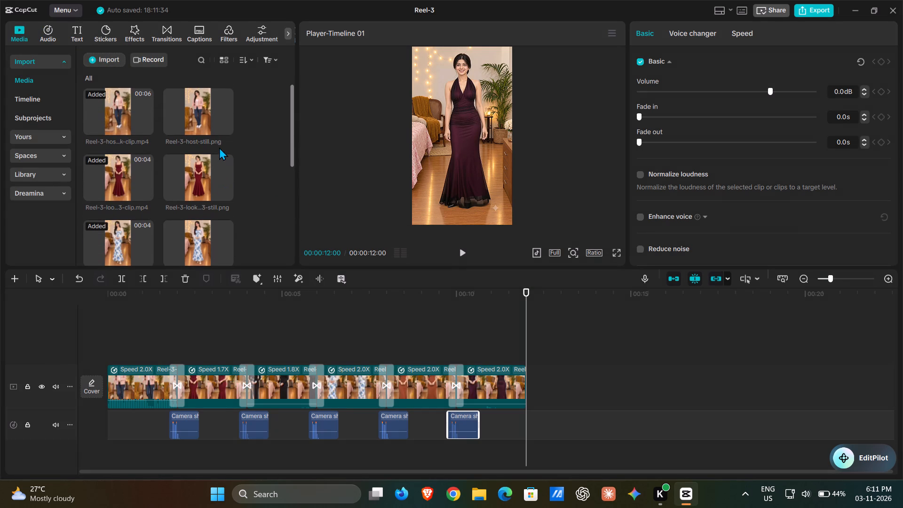
scroll(219, 146, "up", 3)
left_click(117, 59)
left_click(139, 87)
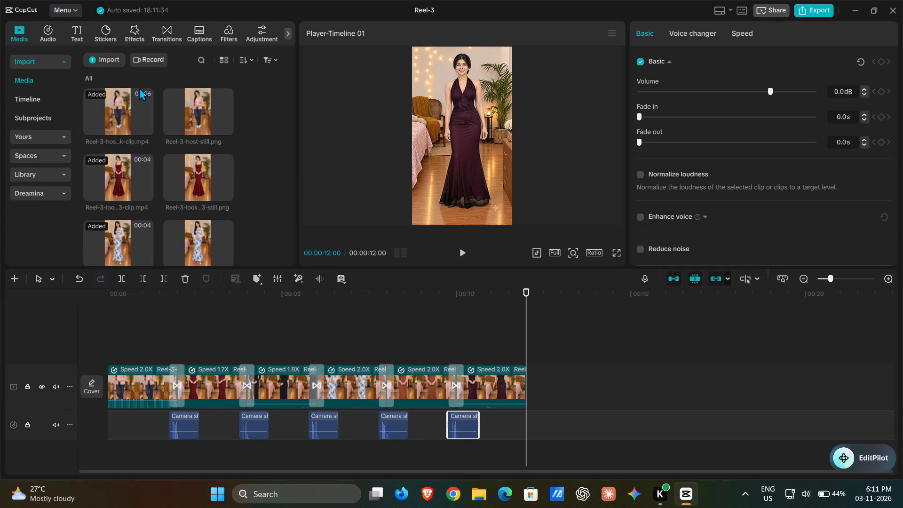
left_click(217, 28)
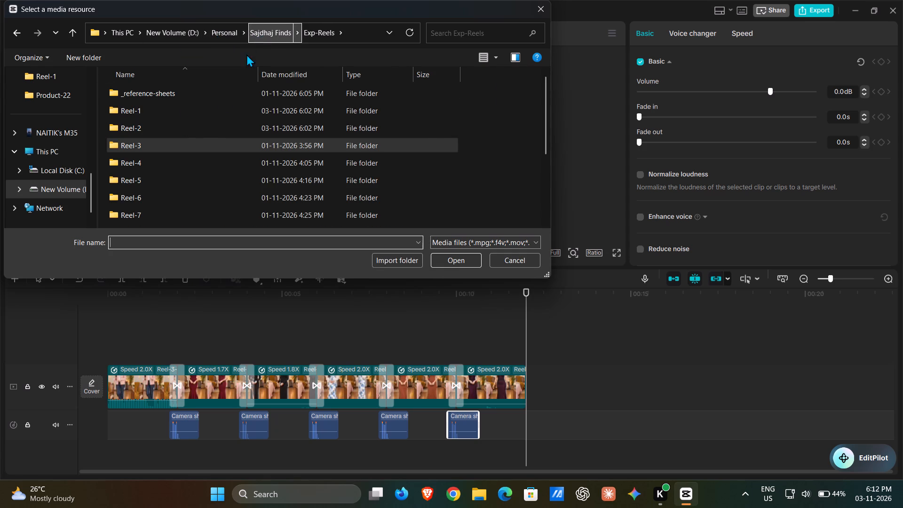
left_click(264, 36)
double_click(132, 104)
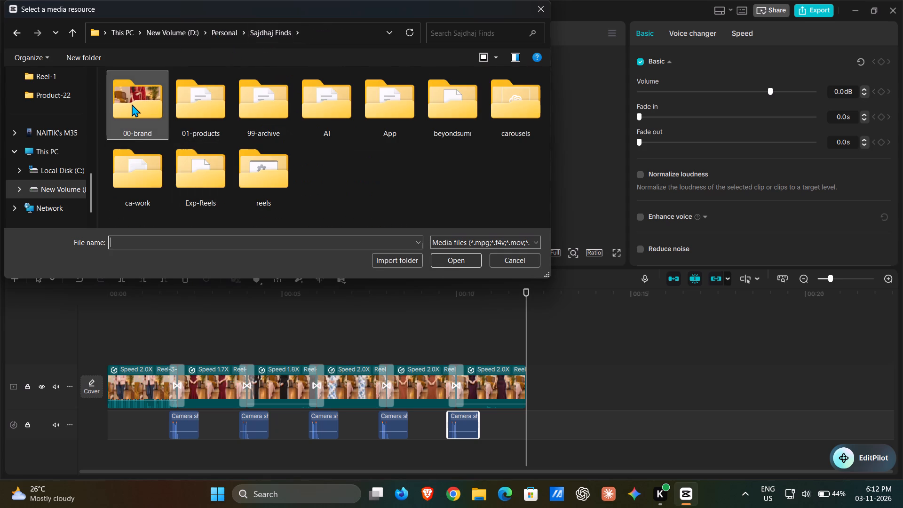
left_click(453, 117)
left_click(443, 259)
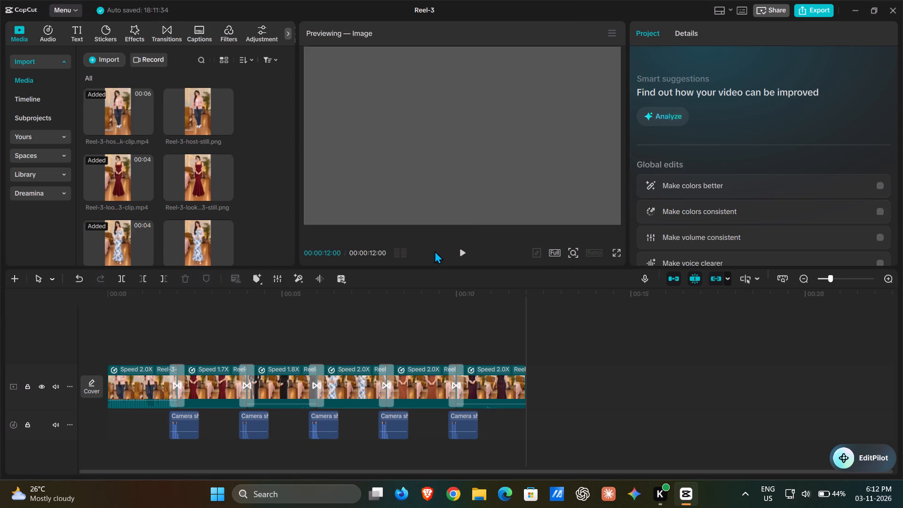
Place meeesho-logo.png on a track above the video from the timeline's start and extend it to 12 seconds, matching the video's end.
left_click_drag(133, 224, 103, 355)
left_click_drag(281, 350, 522, 347)
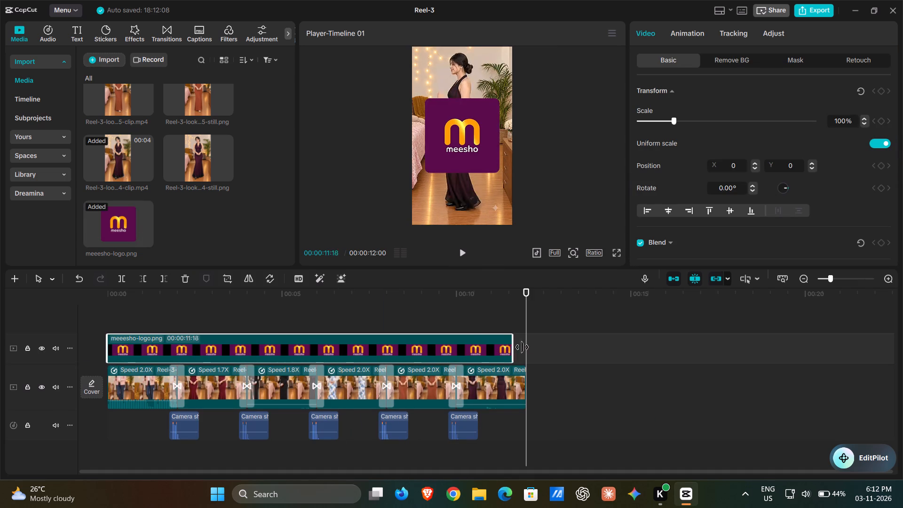
left_click_drag(522, 347, 528, 347)
left_click_drag(529, 303, 474, 304)
left_click_drag(527, 349, 523, 349)
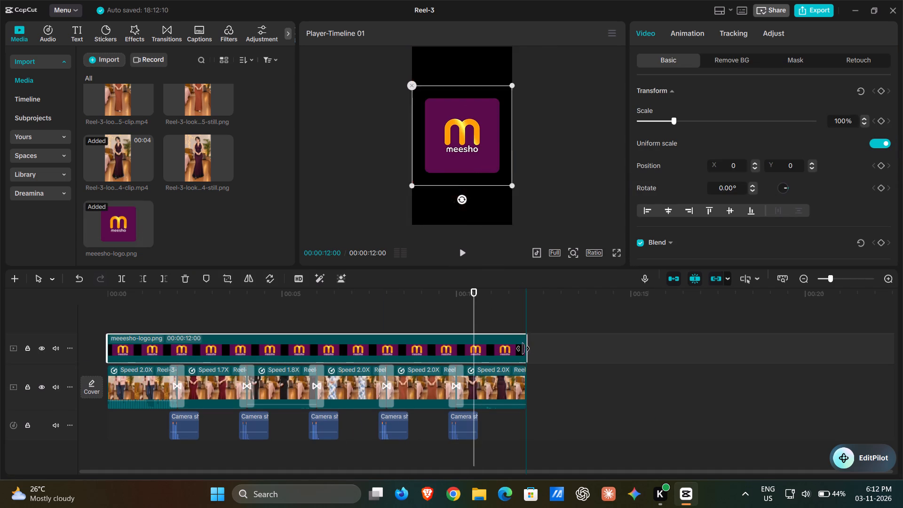
left_click_drag(523, 349, 522, 349)
Scale the Meesho logo down to 20% and position it near the video frame's lower-right corner, at about X 755, Y -1526.
left_click_drag(512, 88, 502, 112)
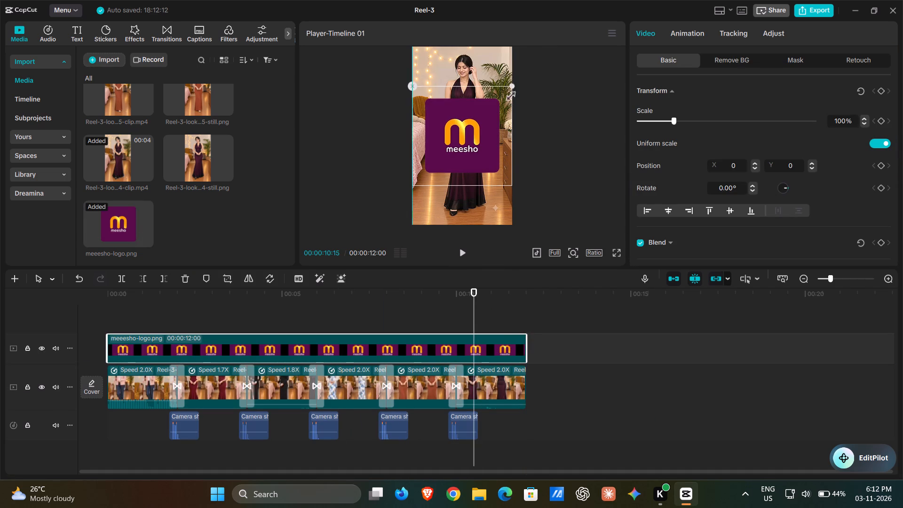
left_click_drag(502, 112, 489, 155)
left_click_drag(472, 145, 492, 216)
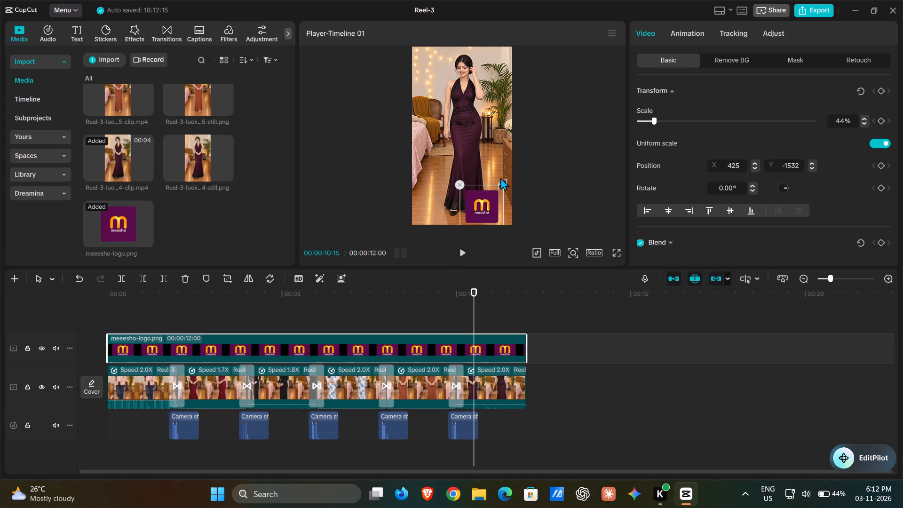
left_click_drag(503, 185, 495, 190)
left_click_drag(491, 203, 506, 206)
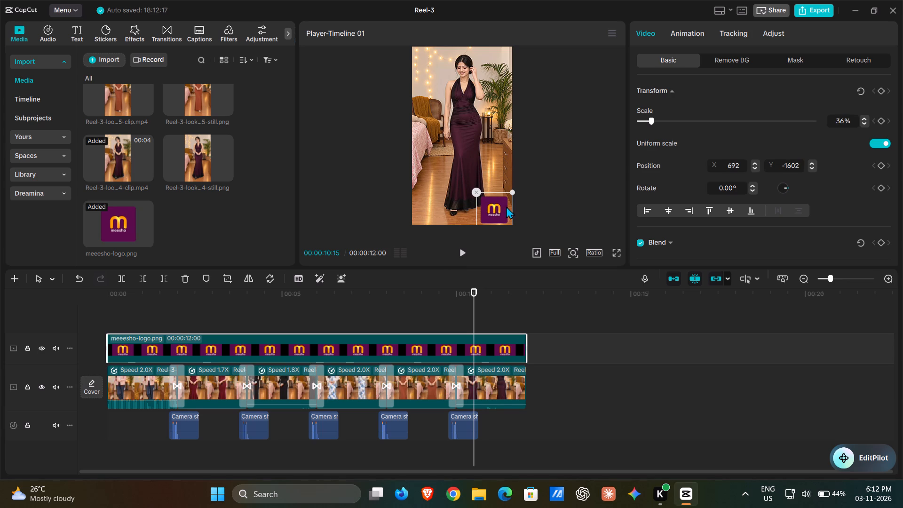
left_click_drag(509, 191, 506, 199)
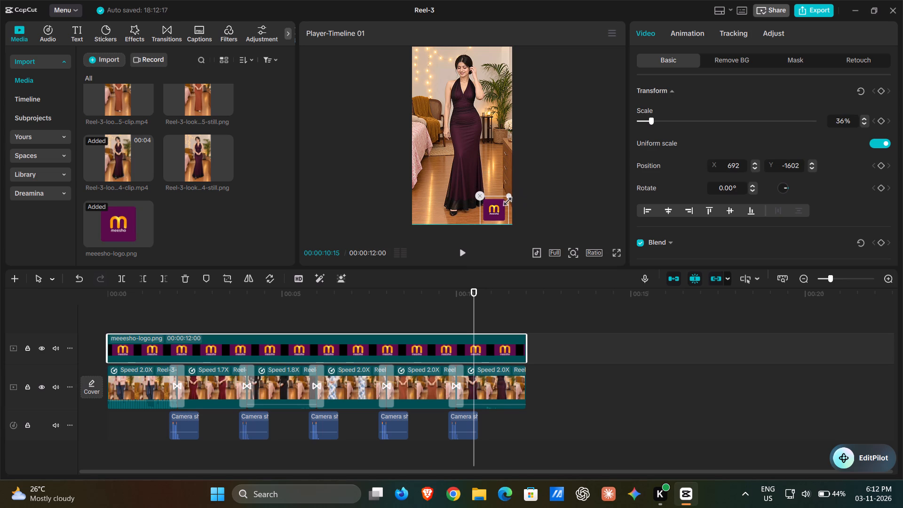
left_click_drag(506, 199, 504, 202)
left_click_drag(499, 209, 507, 210)
left_click_drag(503, 207, 499, 207)
left_click_drag(508, 195, 512, 199)
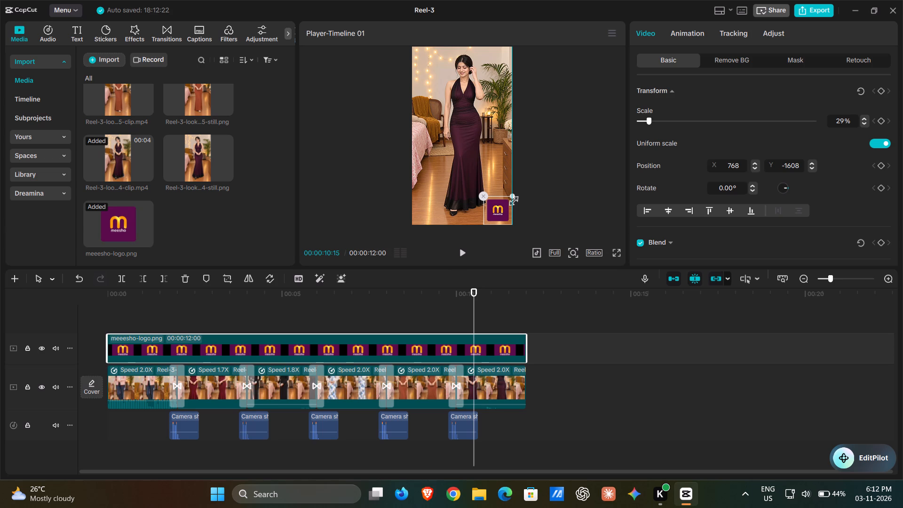
left_click_drag(512, 199, 505, 202)
left_click_drag(494, 214, 502, 219)
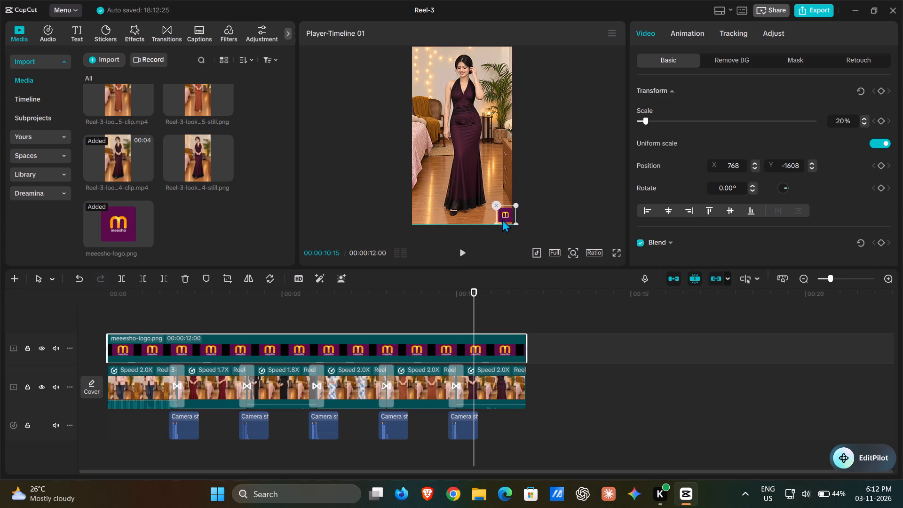
left_click_drag(502, 219, 493, 210)
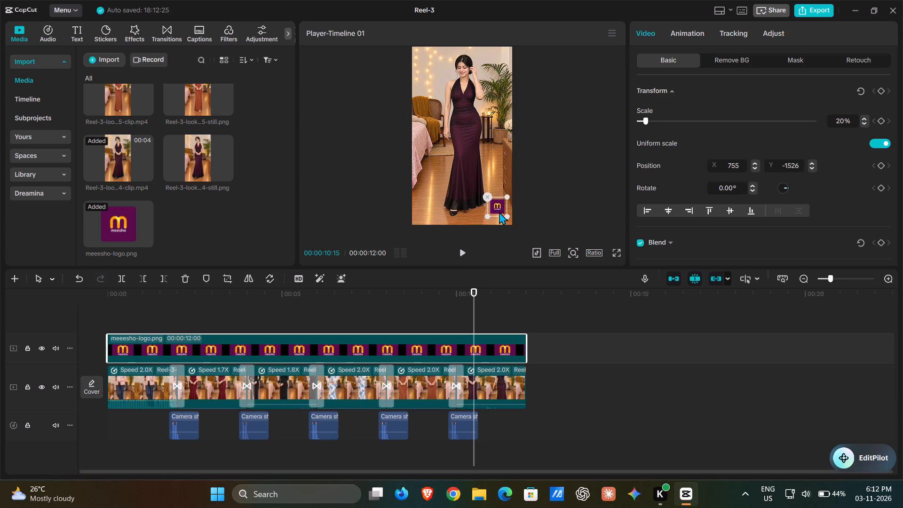
Enlarge the Meesho logo slightly to 22% and reposition it in the frame's lower-right corner, at about X 743, Y -1558.
left_click(499, 207)
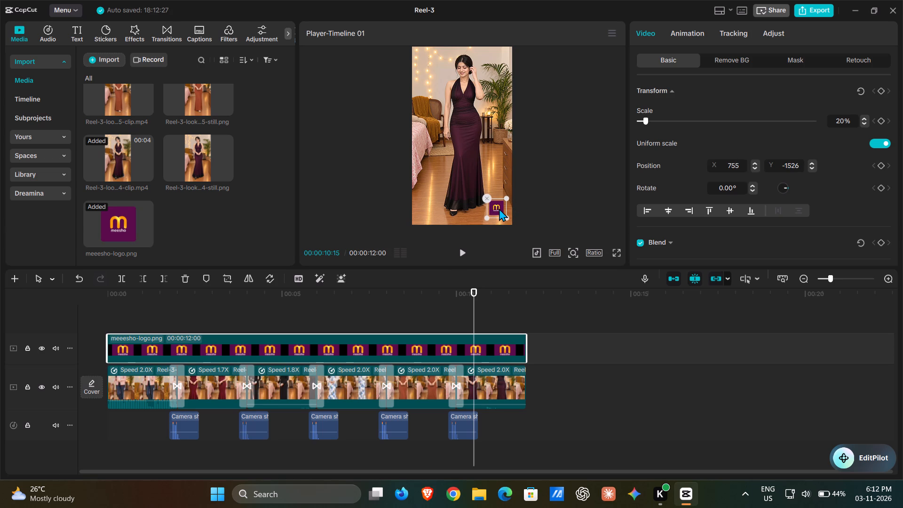
left_click(504, 201)
left_click(499, 207)
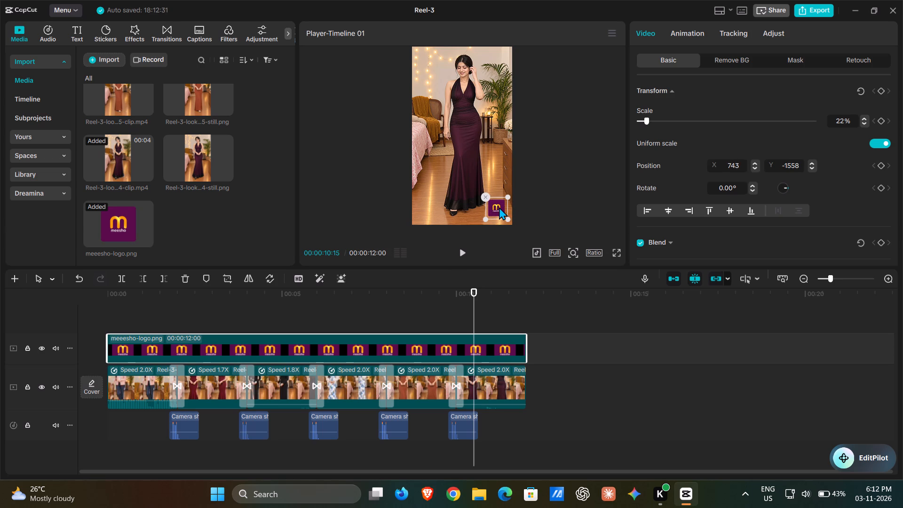
left_click(531, 198)
Play the video in full-screen preview to check the logo overlay.
left_click(619, 249)
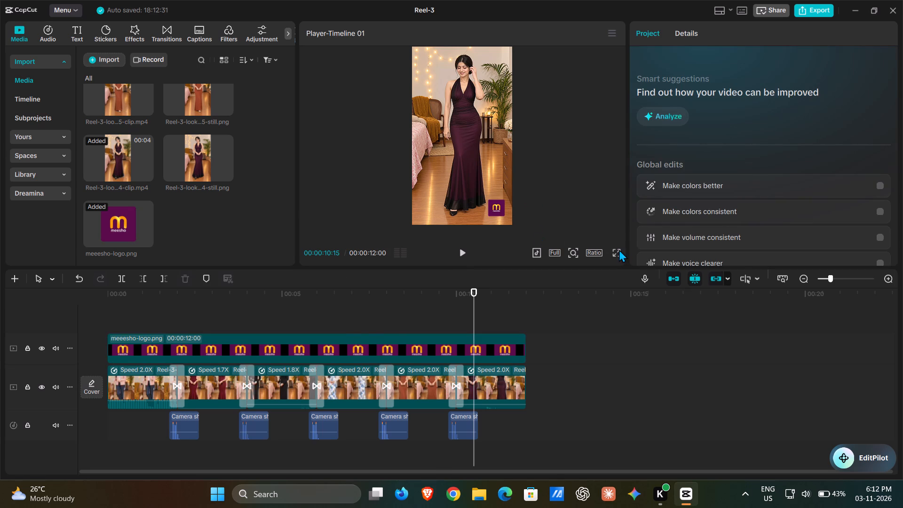
key("space")
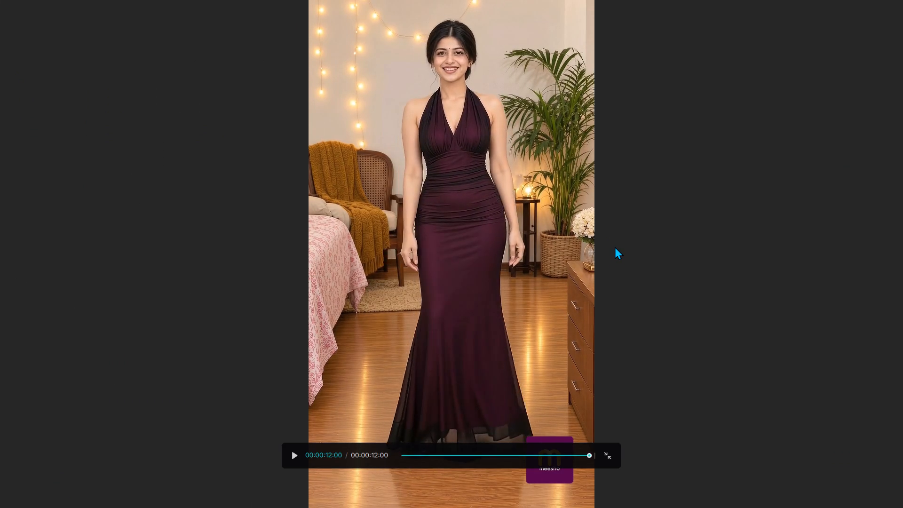
key("space")
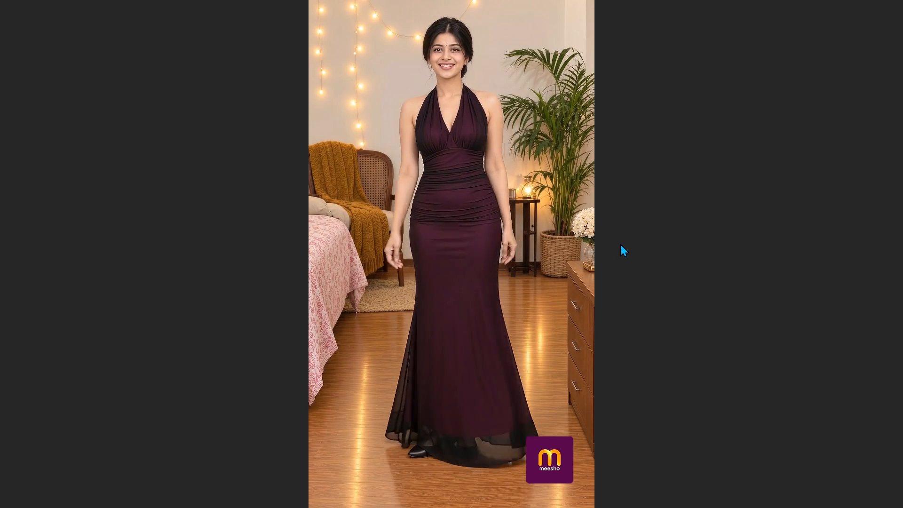
key("Escape")
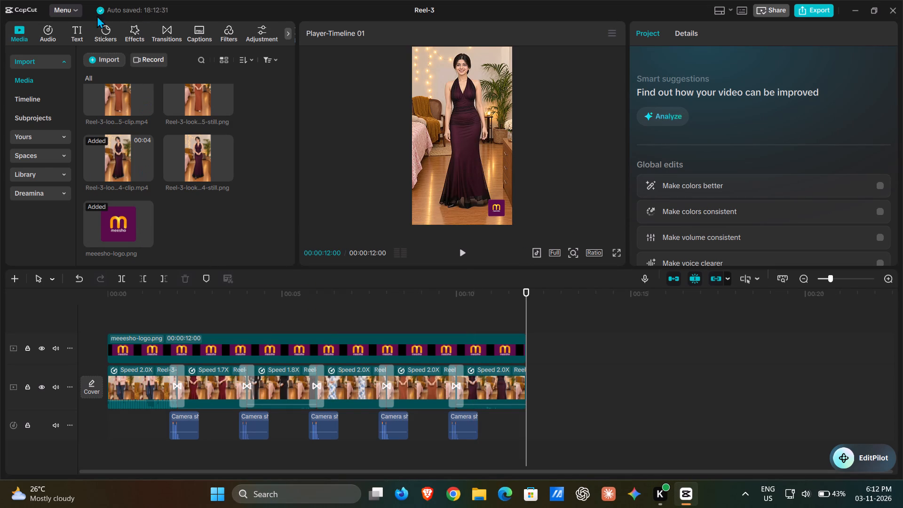
Add a default text clip on a track above the logo at the timeline's start and trim it to the first transition's start.
left_click(72, 28)
left_click(122, 98)
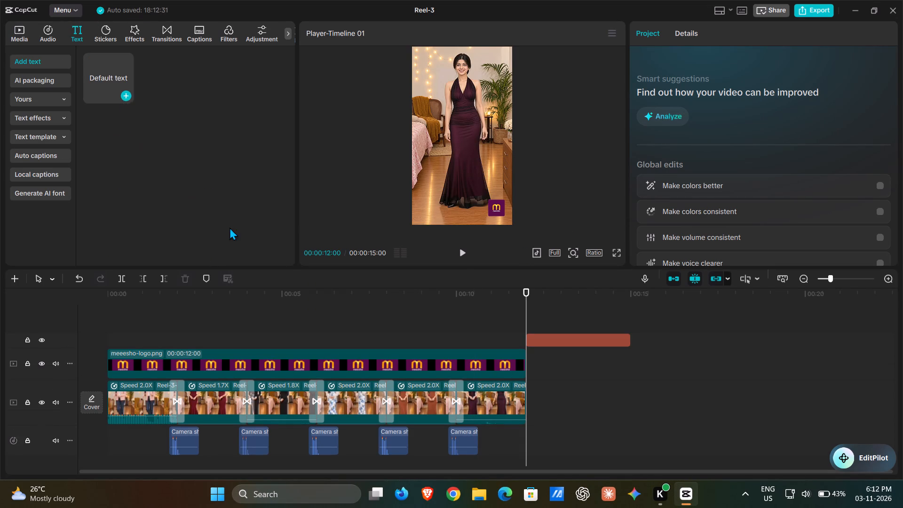
left_click_drag(575, 341, 156, 331)
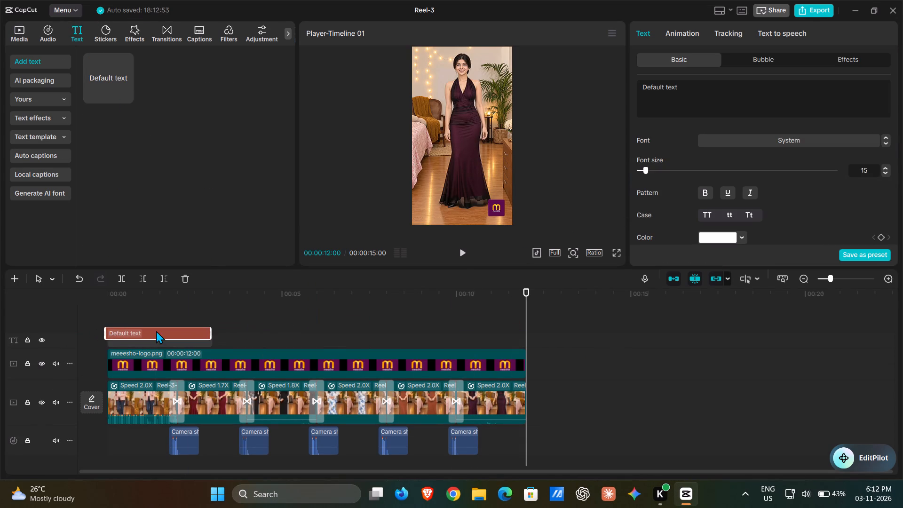
left_click_drag(156, 331, 156, 329)
left_click_drag(190, 338, 189, 322)
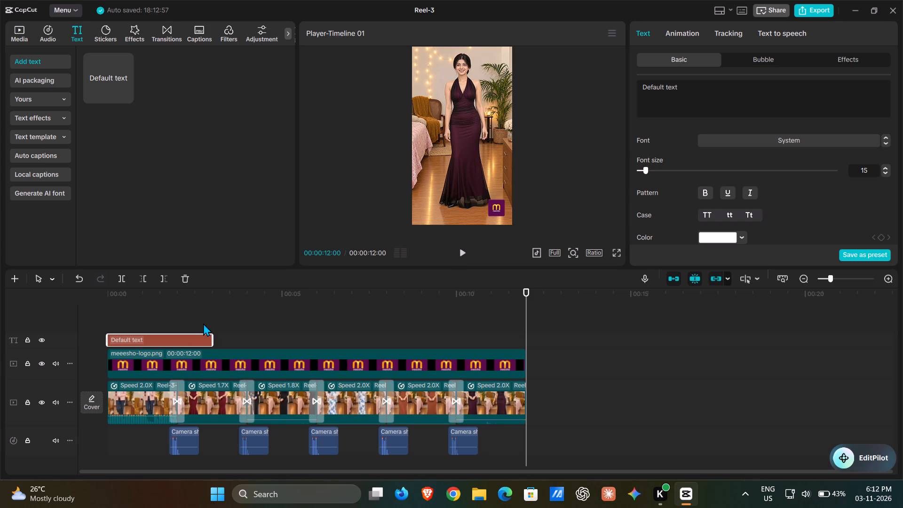
left_click_drag(190, 337, 187, 322)
left_click_drag(213, 338, 167, 347)
left_click(161, 339)
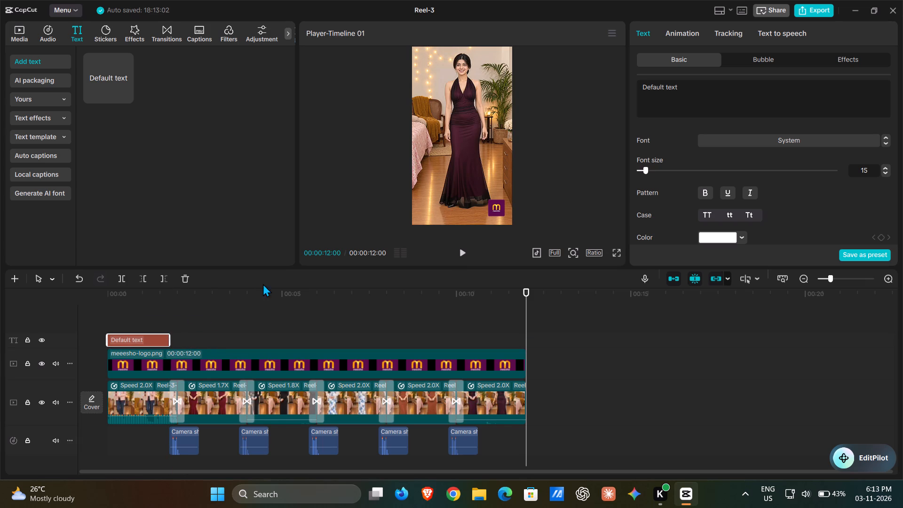
Replace the default text with "Meesho" and set its font to BebasNeue.
left_click_drag(684, 86, 627, 86)
key("BackSpace")
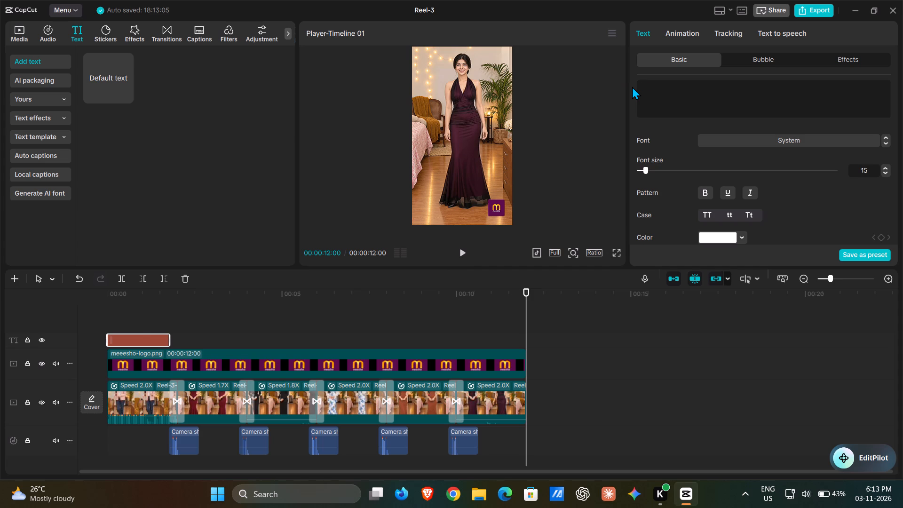
type("Meesho")
left_click(802, 135)
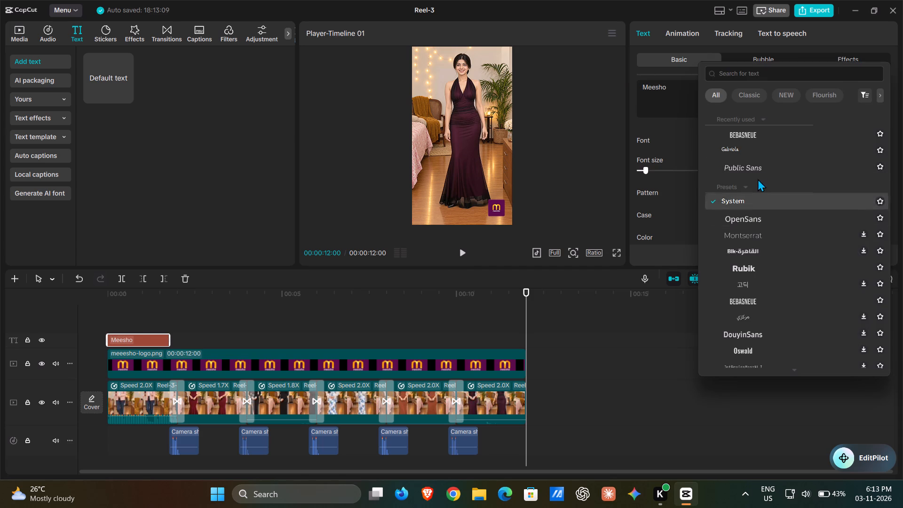
left_click(760, 137)
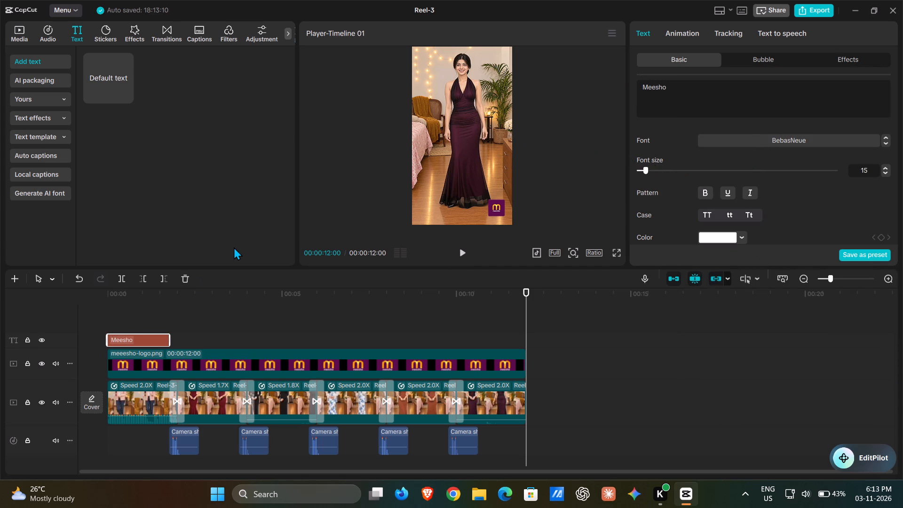
Return the playhead to the start, enlarge the Meesho text to about half the frame's width and place it near the frame's centre.
left_click_drag(451, 315, 0, 271)
left_click_drag(530, 300, 0, 223)
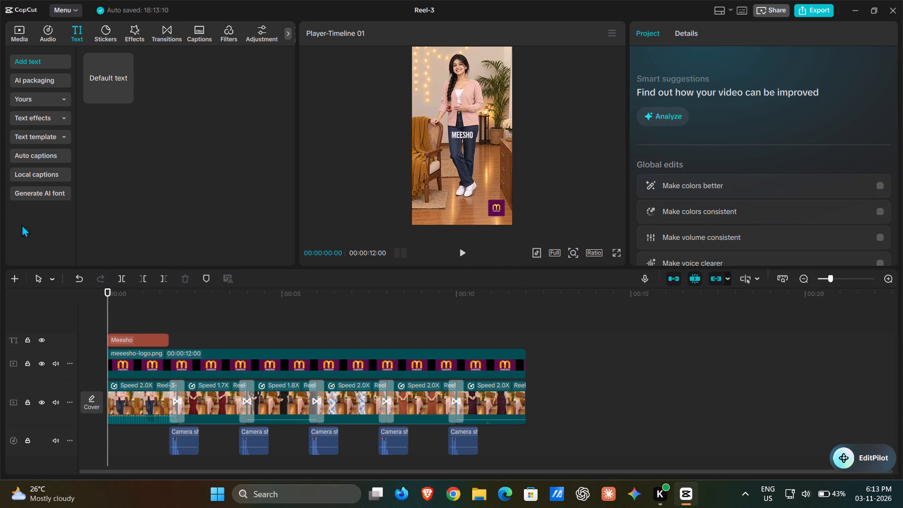
left_click(465, 138)
left_click_drag(475, 130, 503, 118)
left_click_drag(479, 136, 473, 132)
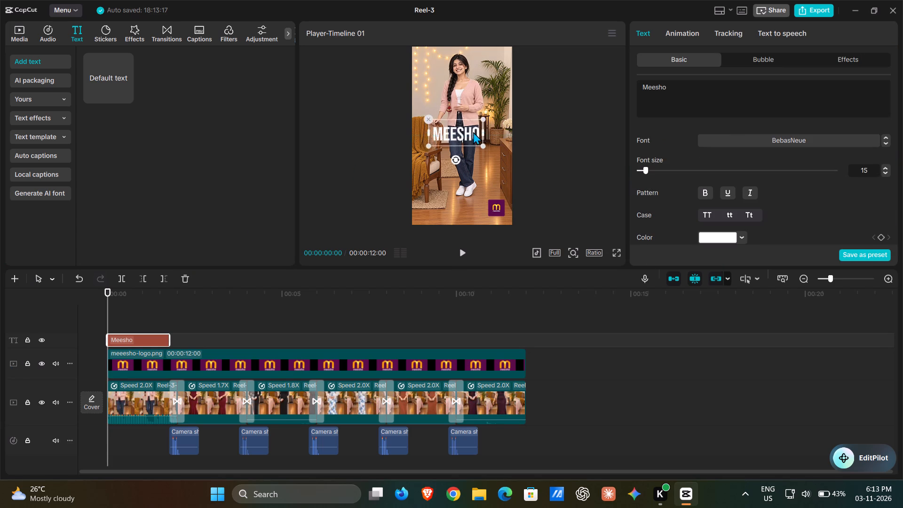
left_click_drag(473, 132, 483, 133)
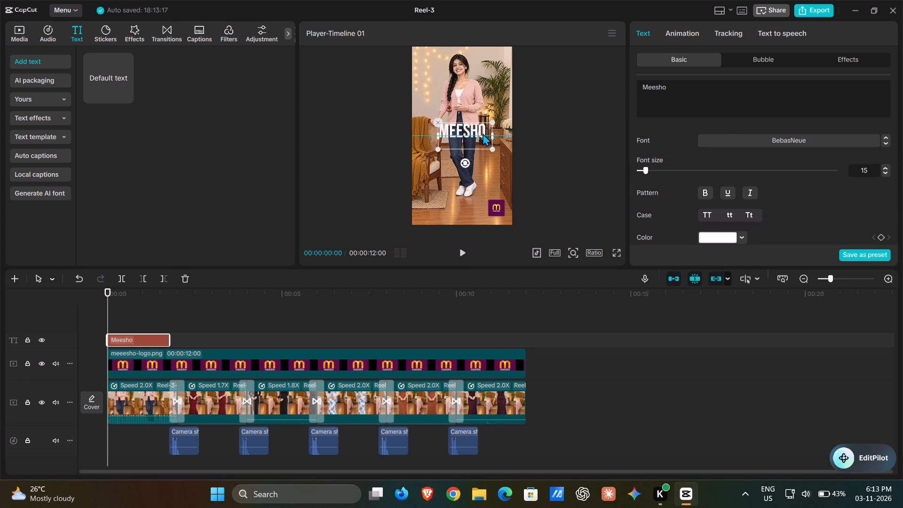
left_click_drag(483, 133, 483, 135)
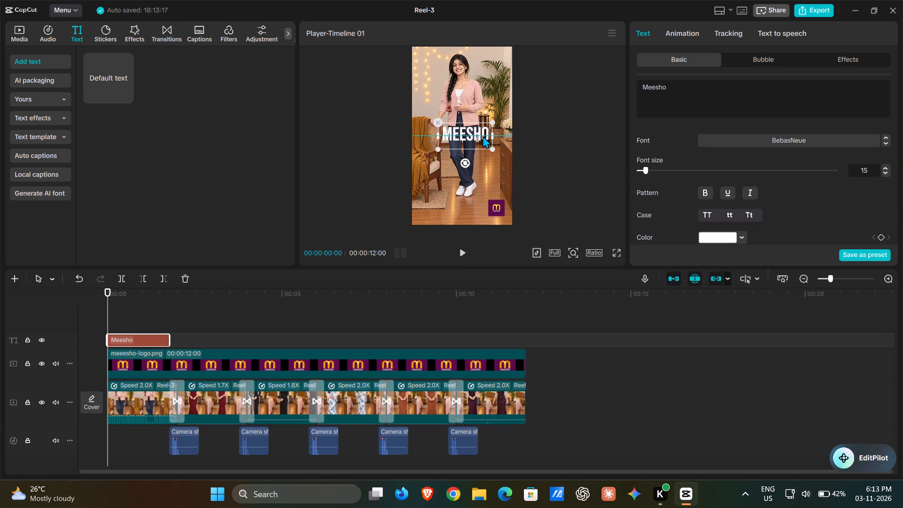
left_click_drag(483, 135, 483, 131)
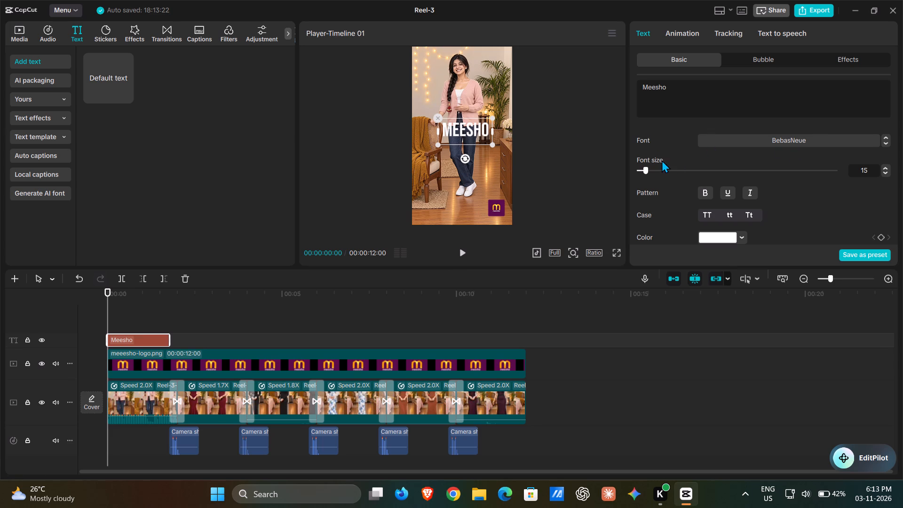
Apply the red preset style with white outline to the Meesho text and centre it horizontally in the frame.
scroll(718, 178, "down", 3)
left_click(830, 178)
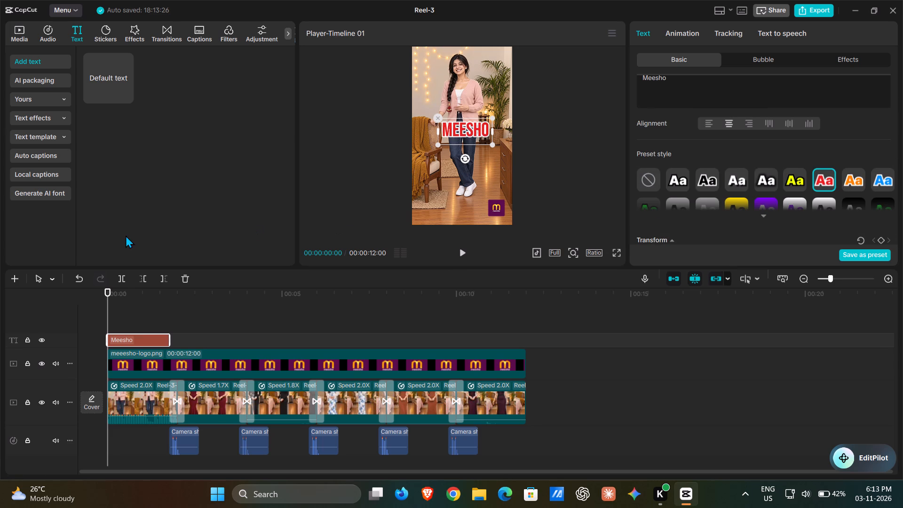
left_click_drag(467, 128, 464, 128)
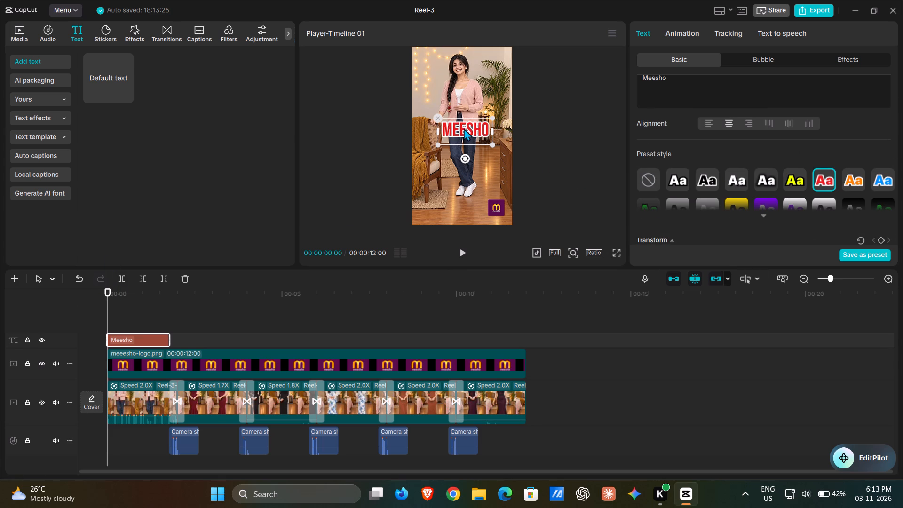
left_click_drag(464, 128, 461, 128)
left_click(465, 130)
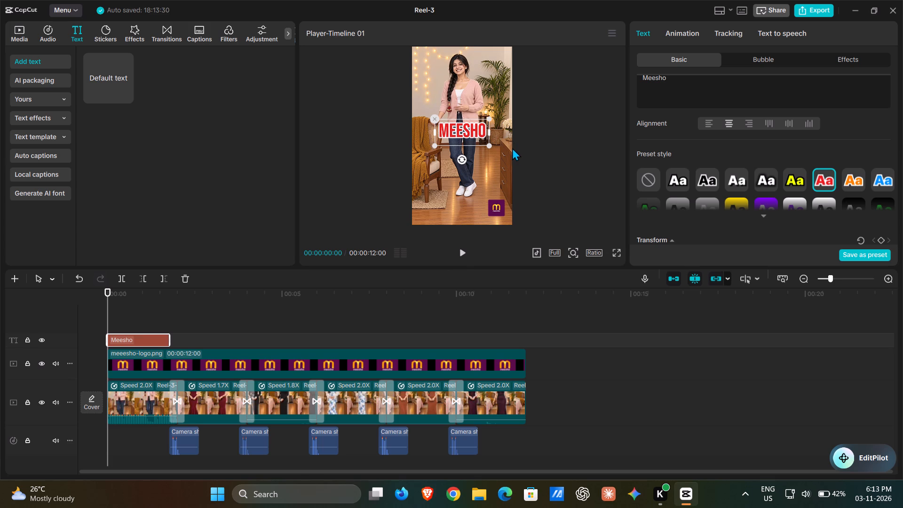
scroll(660, 83, "up", 4)
Add a second default text clip at the timeline's start.
left_click(130, 100)
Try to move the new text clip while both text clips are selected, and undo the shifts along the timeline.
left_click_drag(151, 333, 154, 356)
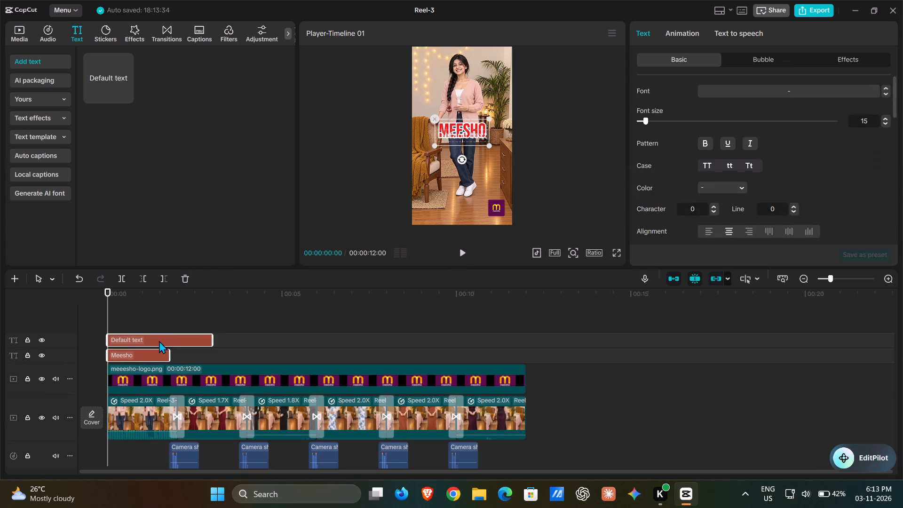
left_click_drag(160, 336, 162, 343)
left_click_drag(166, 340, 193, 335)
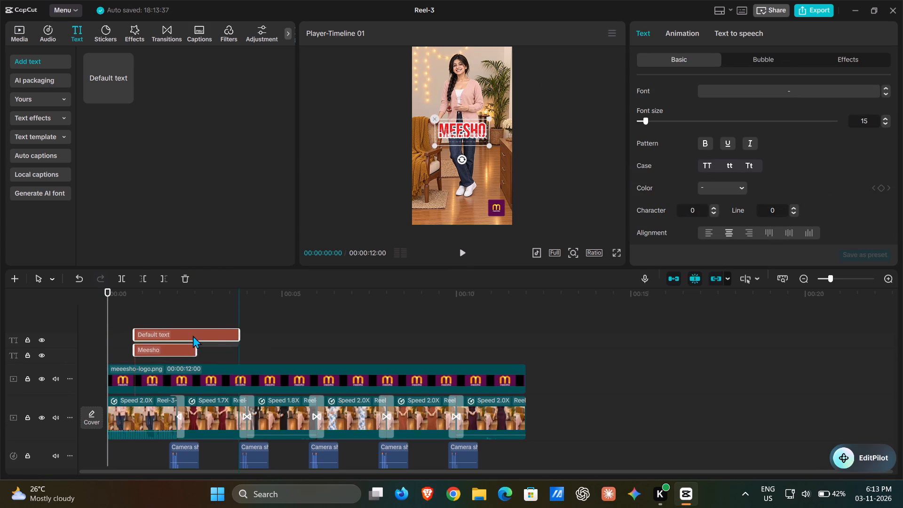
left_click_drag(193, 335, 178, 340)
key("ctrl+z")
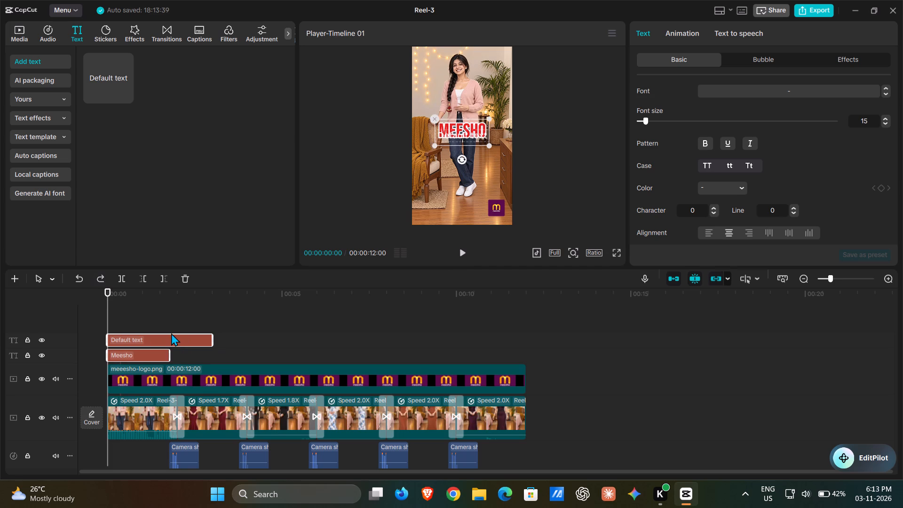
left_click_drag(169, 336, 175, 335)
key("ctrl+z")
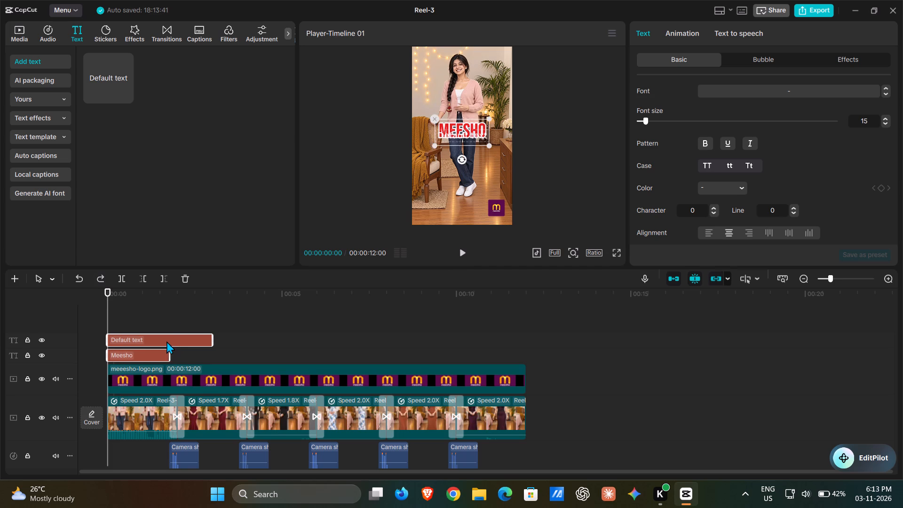
Place the new default text clip on the track below the Meesho text and trim it to end with the Meesho clip.
left_click(168, 320)
left_click(158, 334)
left_click_drag(150, 334, 147, 346)
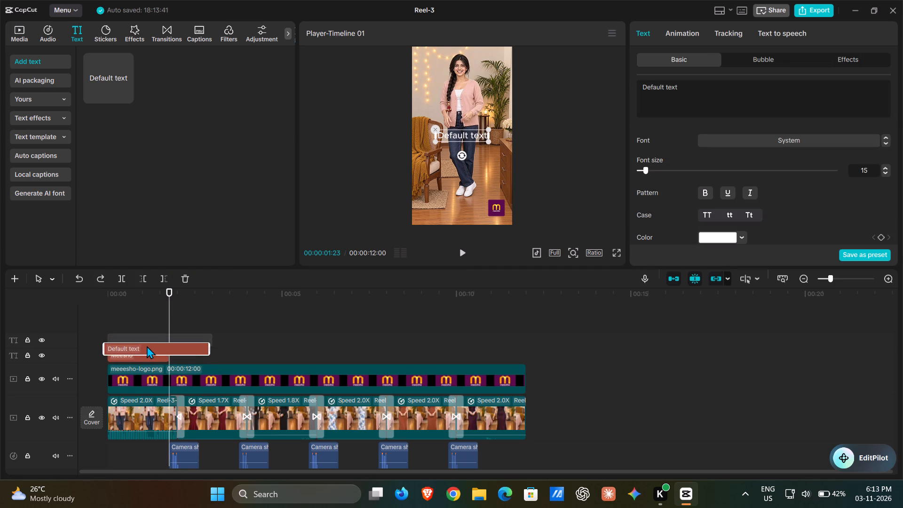
left_click_drag(147, 346, 146, 362)
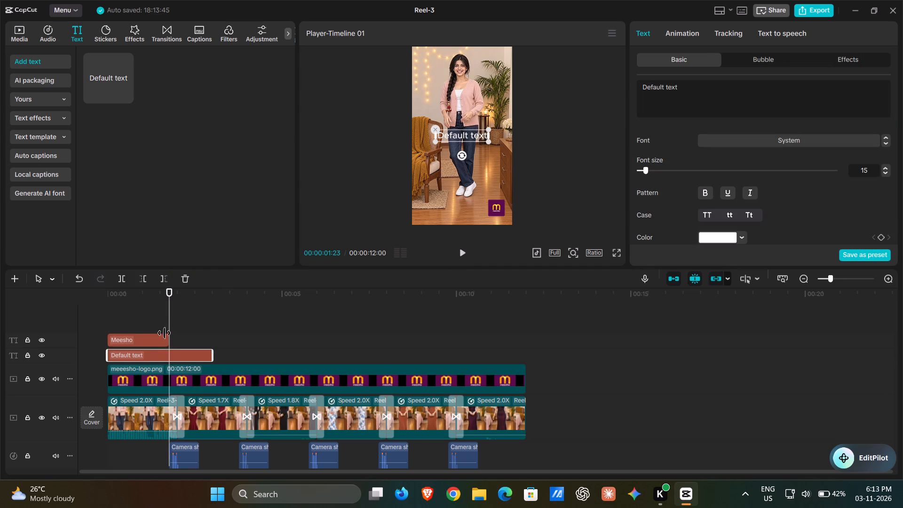
left_click_drag(168, 302, 42, 315)
left_click_drag(211, 359, 166, 360)
Replace the default text in the new text clip with "Viral Party Outfits".
triple_click(711, 103)
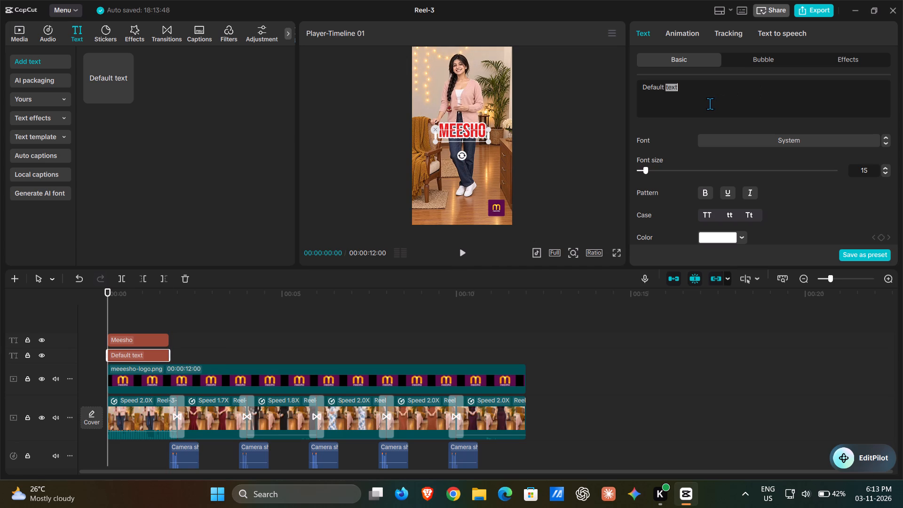
left_click(709, 103)
triple_click(709, 103)
double_click(709, 103)
key("BackSpace")
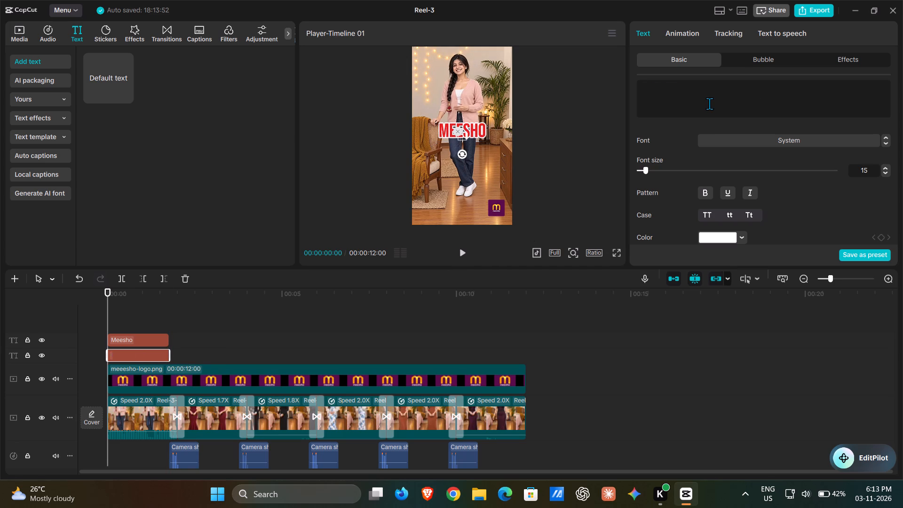
key("shift+v")
type("irak")
key("BackSpace")
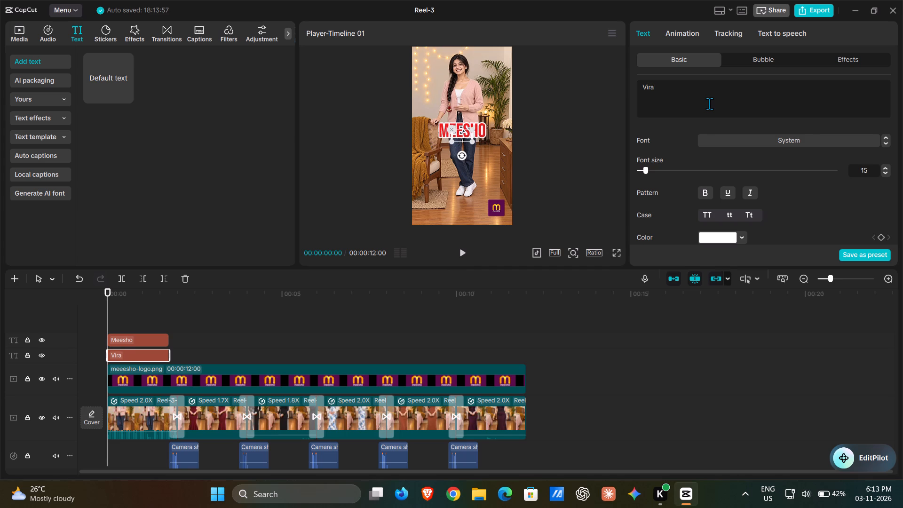
type("l")
key("space")
type("Party")
key("space")
type("Dresse")
key("BackSpace")
key("BackSpace")
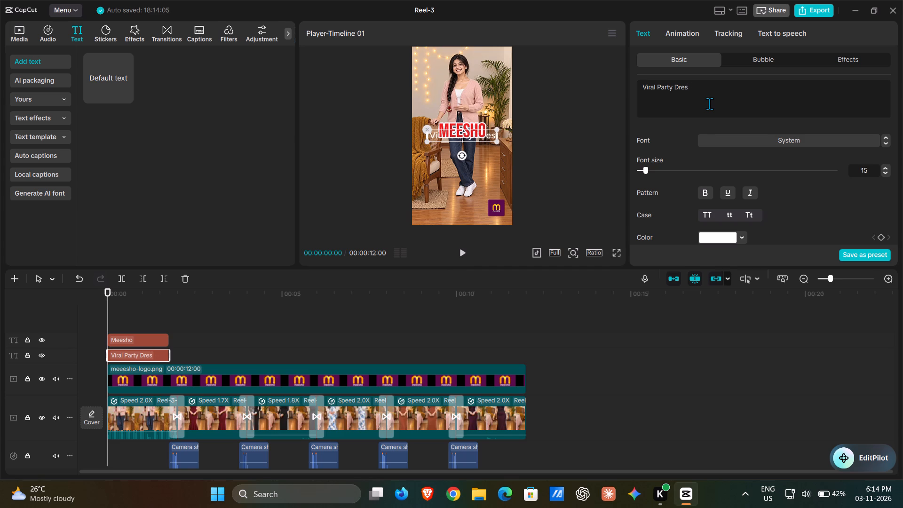
key("BackSpace")
key("BackSpace")
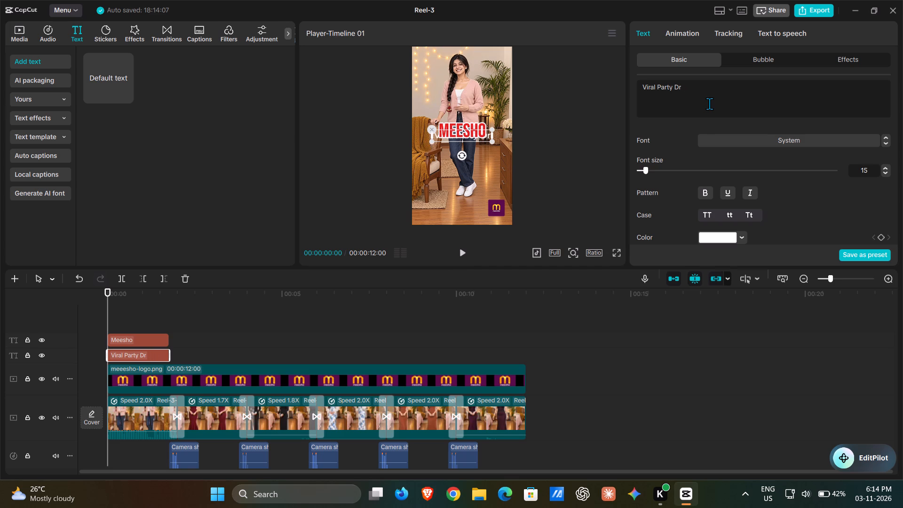
key("BackSpace")
key("BackSpace")
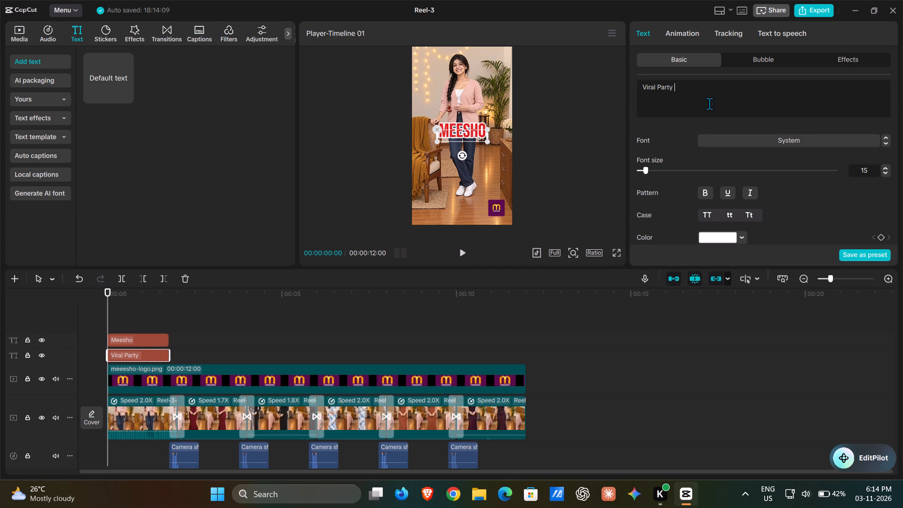
type("outfits")
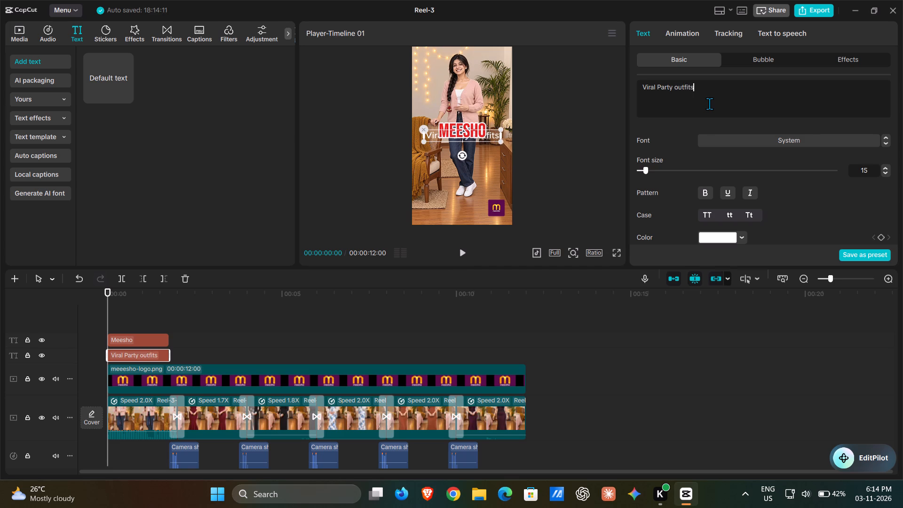
left_click(680, 84)
key("BackSpace")
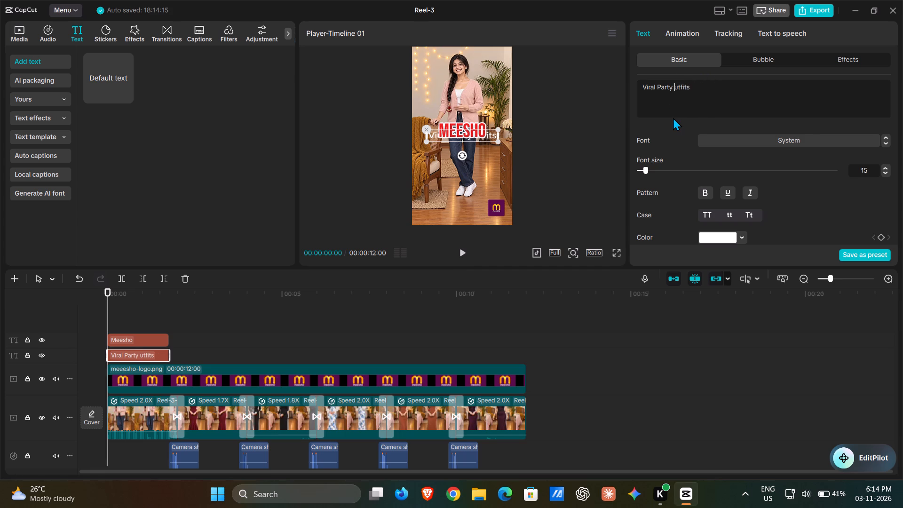
key("shift+o")
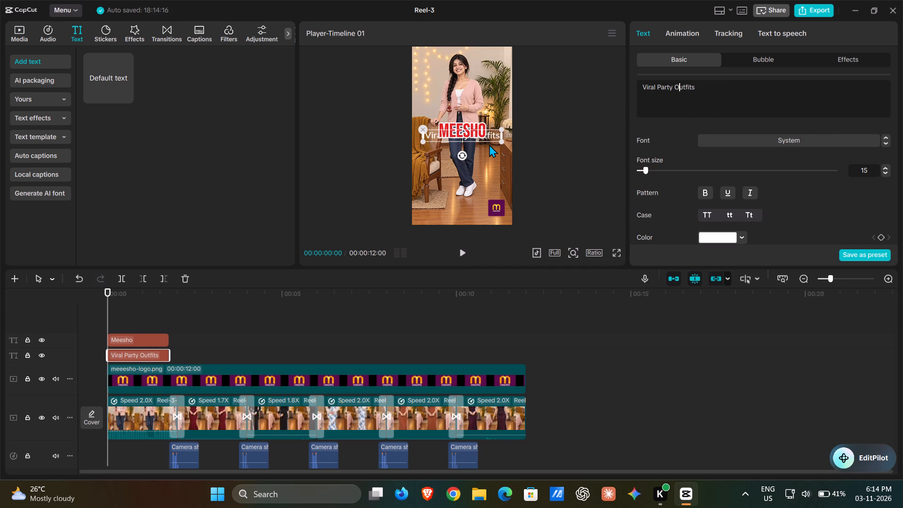
Move the Viral Party Outfits text in the frame so it sits directly beneath the MEESHO title.
left_click_drag(489, 135, 492, 146)
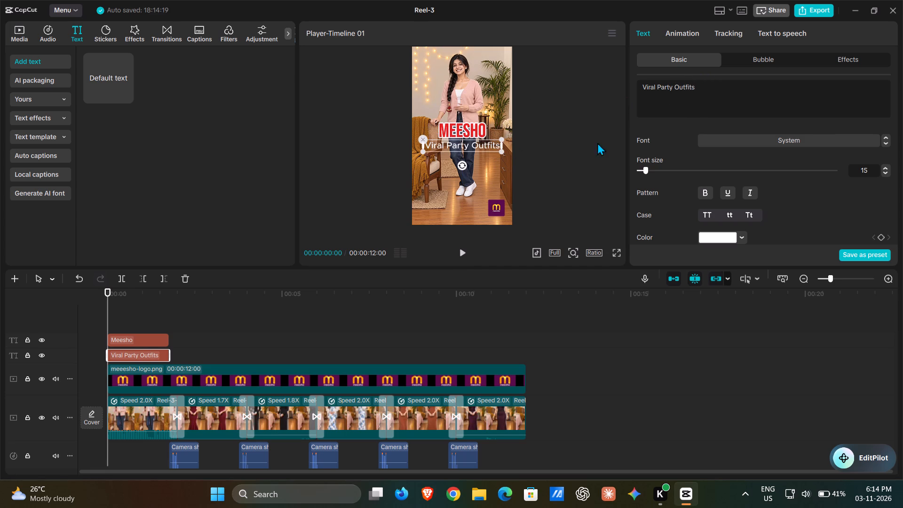
Make the Meesho title text bold.
left_click(459, 130)
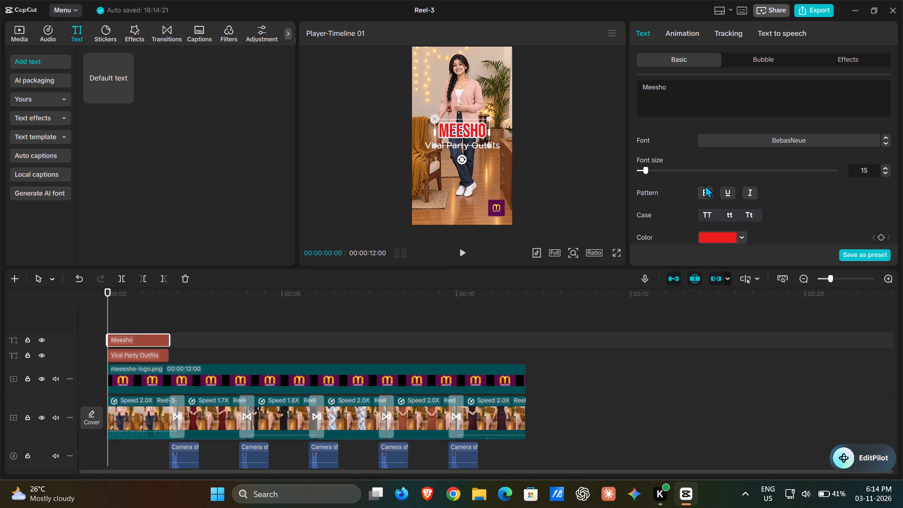
left_click(705, 188)
scroll(698, 157, "down", 2)
Make the Viral Party Outfits text bold and set its font to Gabriola.
left_click(484, 146)
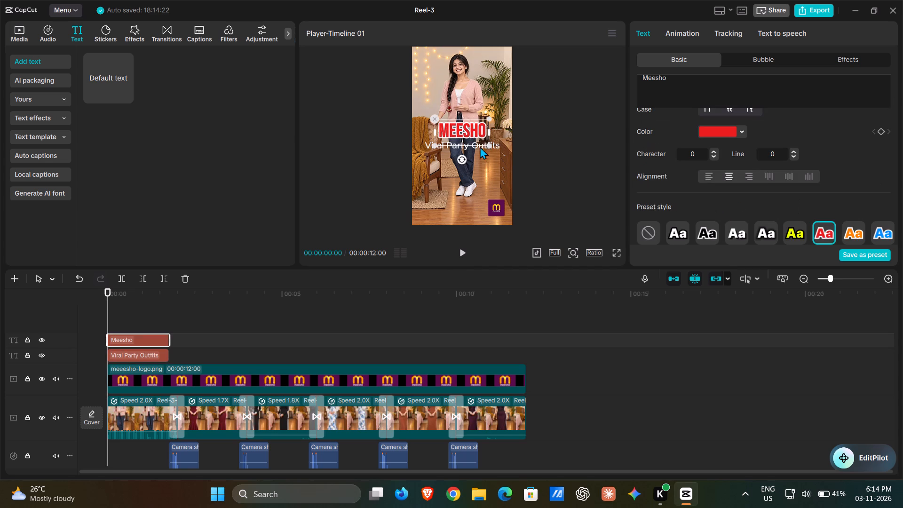
left_click(475, 147)
scroll(726, 143, "up", 6)
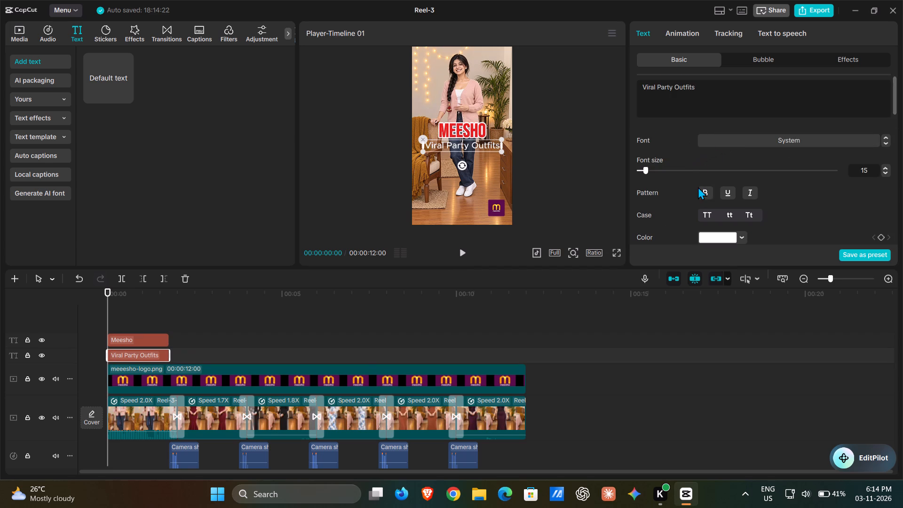
left_click(701, 192)
left_click(776, 142)
left_click(767, 151)
Enlarge the Viral Party Outfits text so it spans nearly the full frame width, with a small margin on each side.
left_click_drag(484, 141, 489, 141)
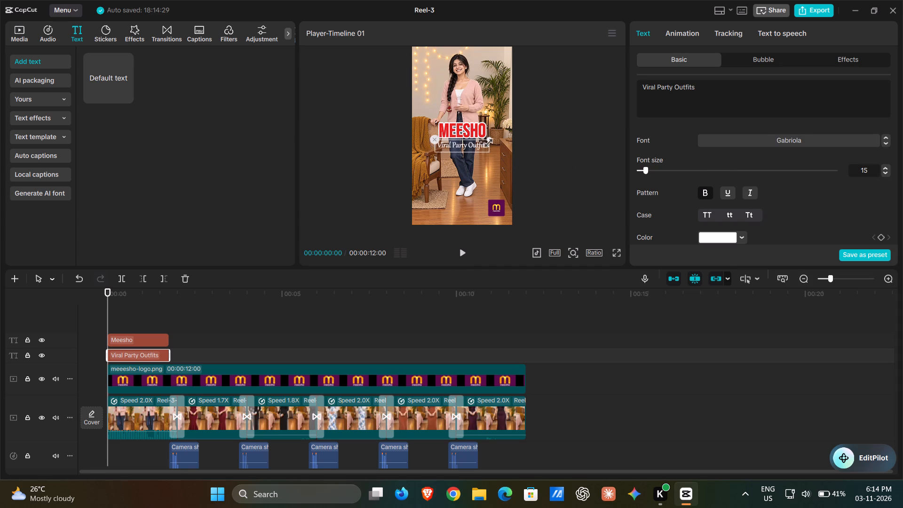
left_click_drag(489, 141, 523, 138)
left_click_drag(483, 150, 483, 156)
left_click(484, 145)
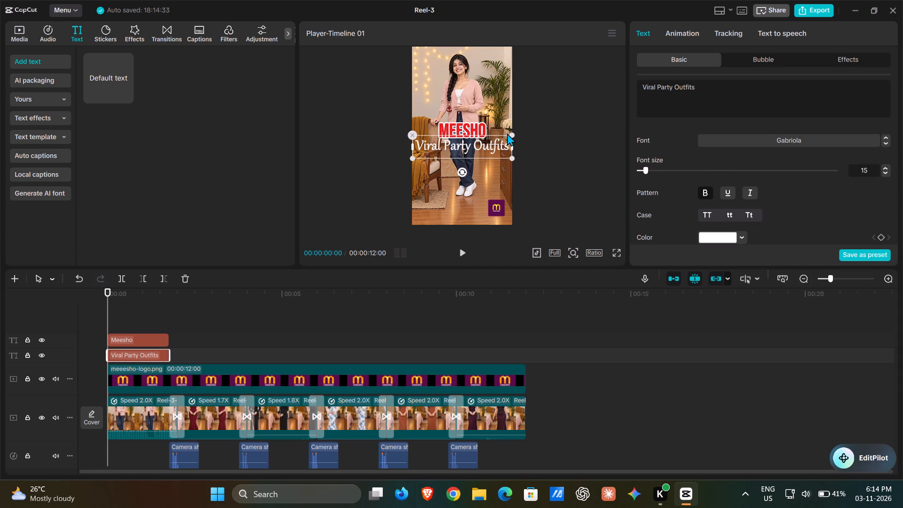
left_click_drag(512, 135, 503, 139)
left_click(482, 144)
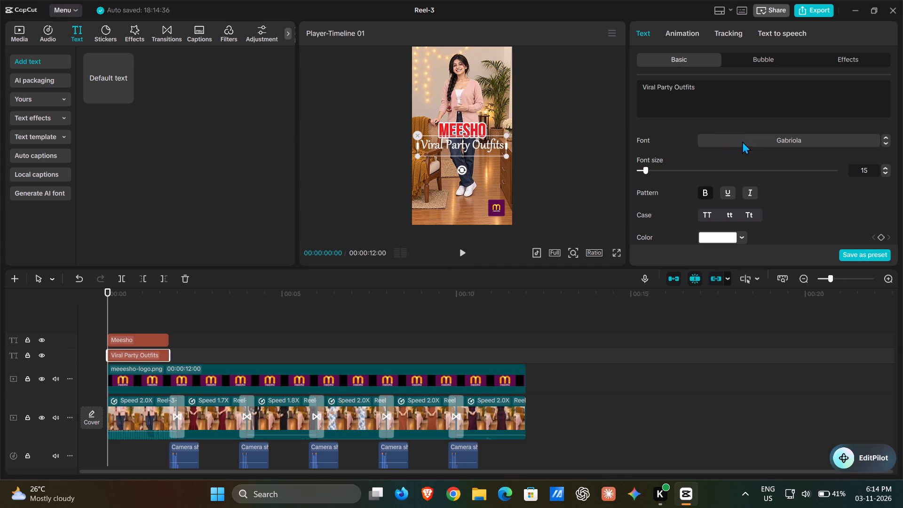
Try the orange preset style with white outline on the Viral Party Outfits text, and settle on the white preset with dark shadow.
scroll(806, 145, "down", 2)
left_click(848, 232)
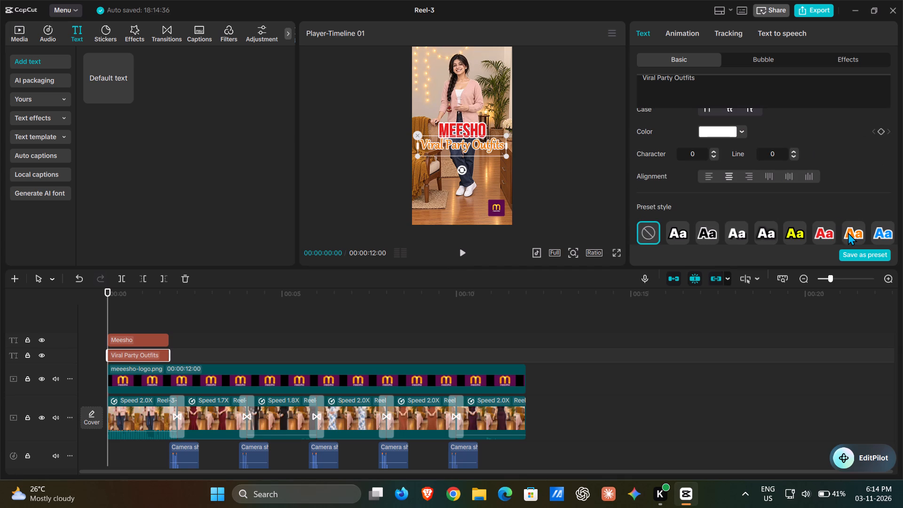
scroll(763, 174, "down", 1)
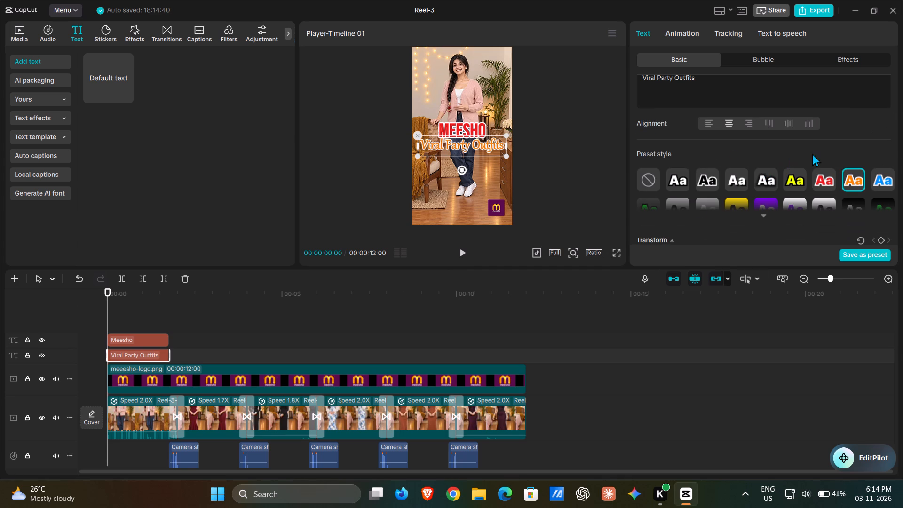
left_click(767, 218)
left_click(739, 185)
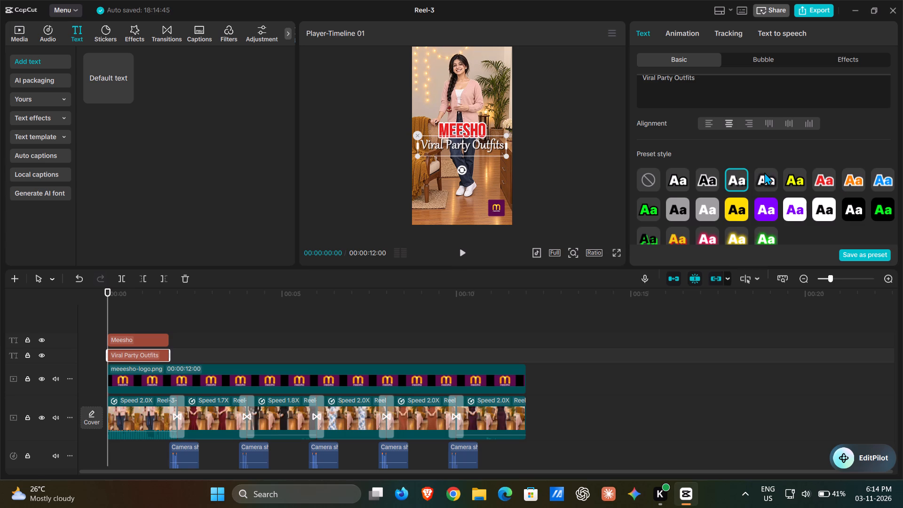
Review the transform, blend and shadow settings of the Viral Party Outfits text.
scroll(768, 171, "down", 4)
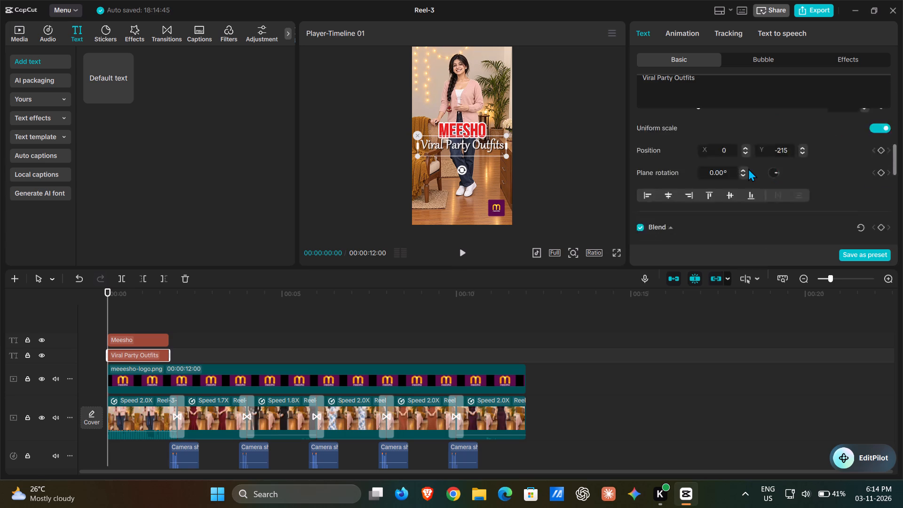
scroll(748, 168, "down", 7)
scroll(735, 137, "up", 2)
scroll(750, 188, "down", 7)
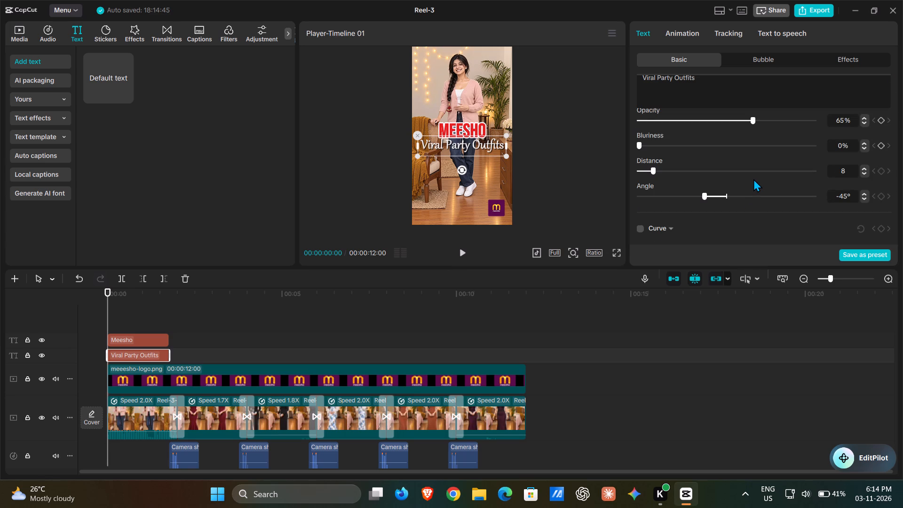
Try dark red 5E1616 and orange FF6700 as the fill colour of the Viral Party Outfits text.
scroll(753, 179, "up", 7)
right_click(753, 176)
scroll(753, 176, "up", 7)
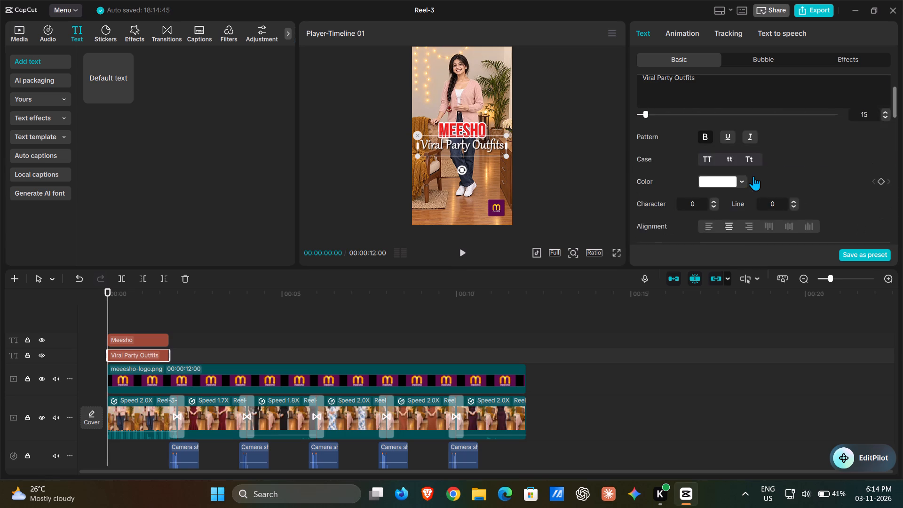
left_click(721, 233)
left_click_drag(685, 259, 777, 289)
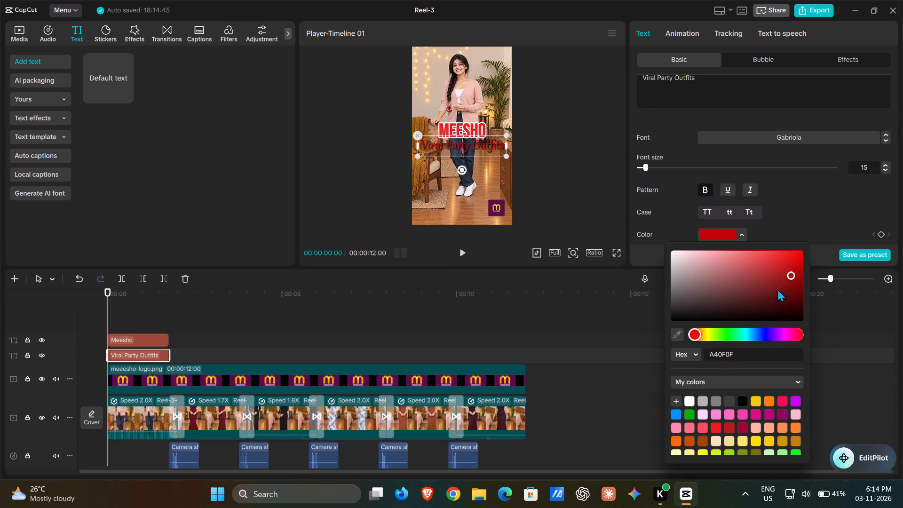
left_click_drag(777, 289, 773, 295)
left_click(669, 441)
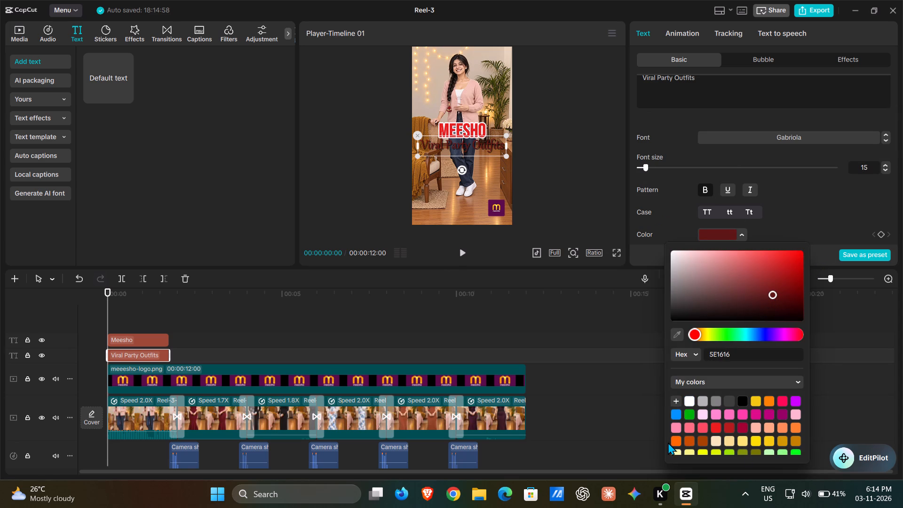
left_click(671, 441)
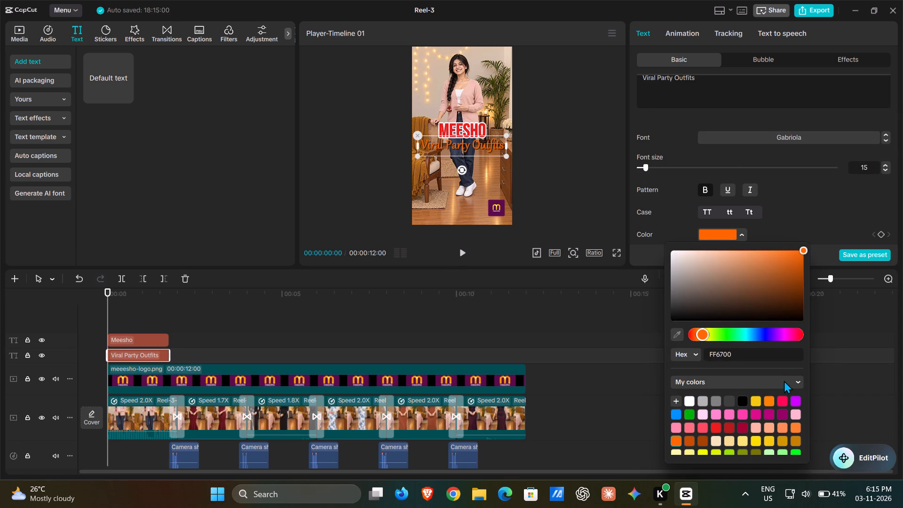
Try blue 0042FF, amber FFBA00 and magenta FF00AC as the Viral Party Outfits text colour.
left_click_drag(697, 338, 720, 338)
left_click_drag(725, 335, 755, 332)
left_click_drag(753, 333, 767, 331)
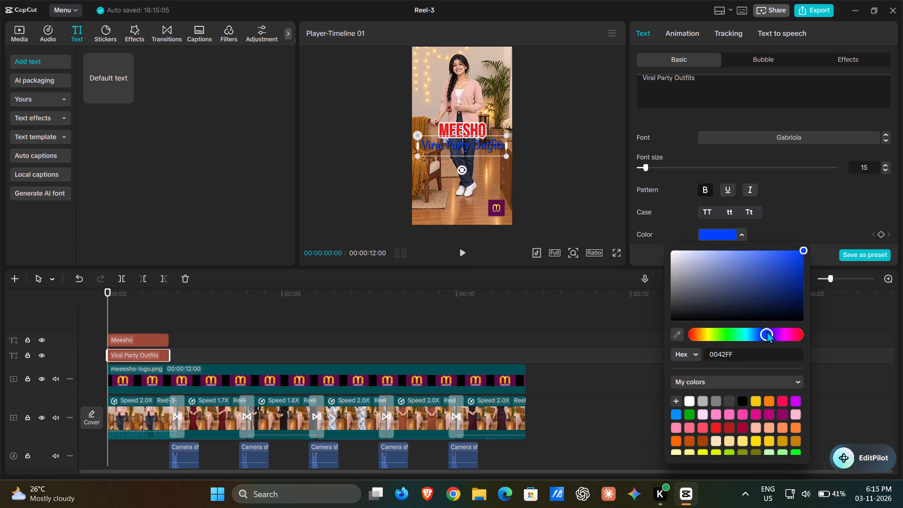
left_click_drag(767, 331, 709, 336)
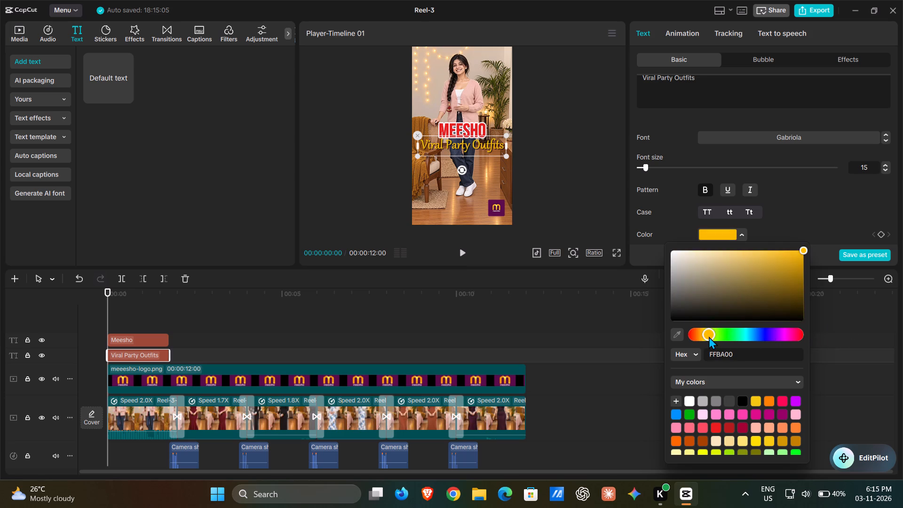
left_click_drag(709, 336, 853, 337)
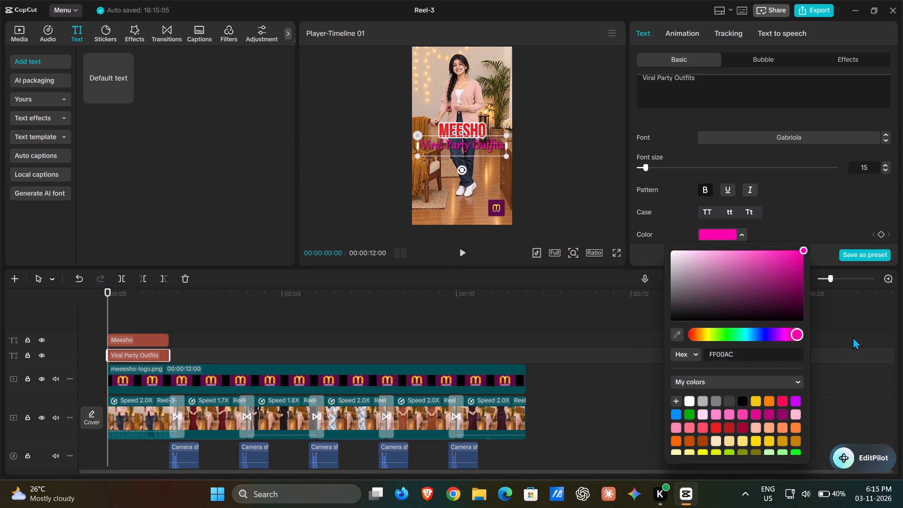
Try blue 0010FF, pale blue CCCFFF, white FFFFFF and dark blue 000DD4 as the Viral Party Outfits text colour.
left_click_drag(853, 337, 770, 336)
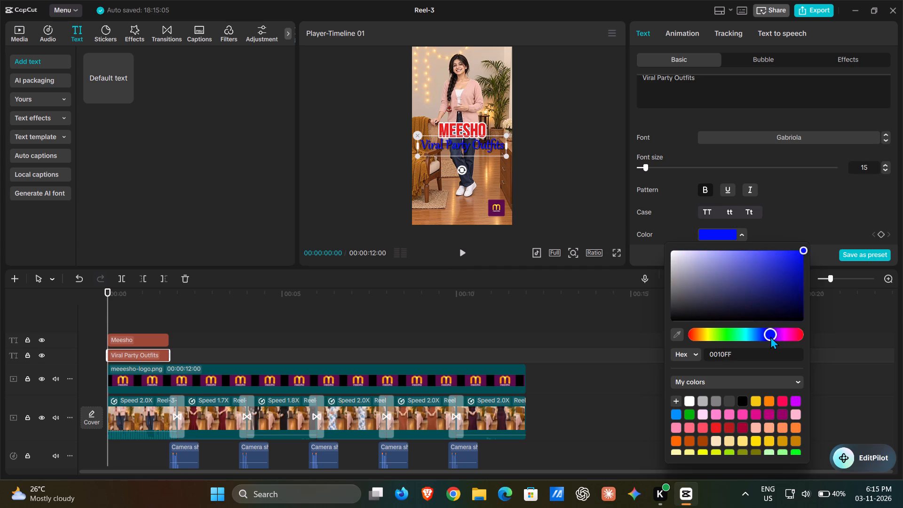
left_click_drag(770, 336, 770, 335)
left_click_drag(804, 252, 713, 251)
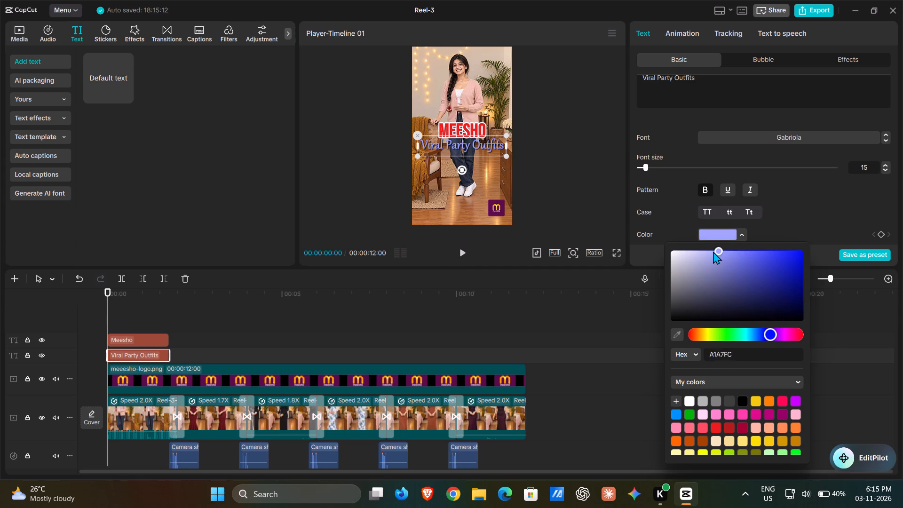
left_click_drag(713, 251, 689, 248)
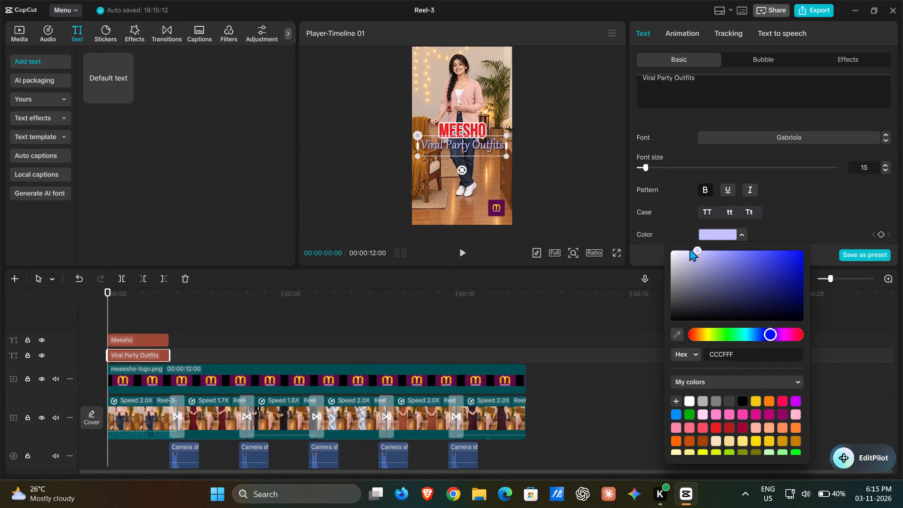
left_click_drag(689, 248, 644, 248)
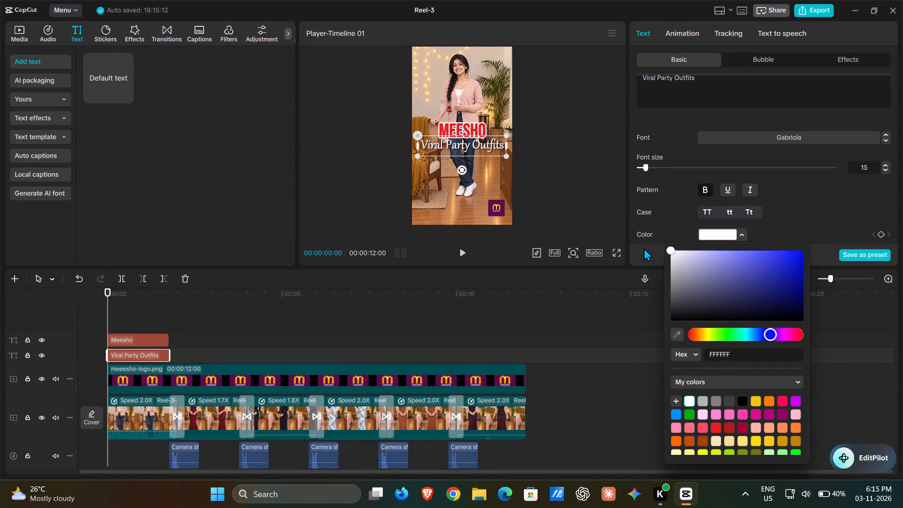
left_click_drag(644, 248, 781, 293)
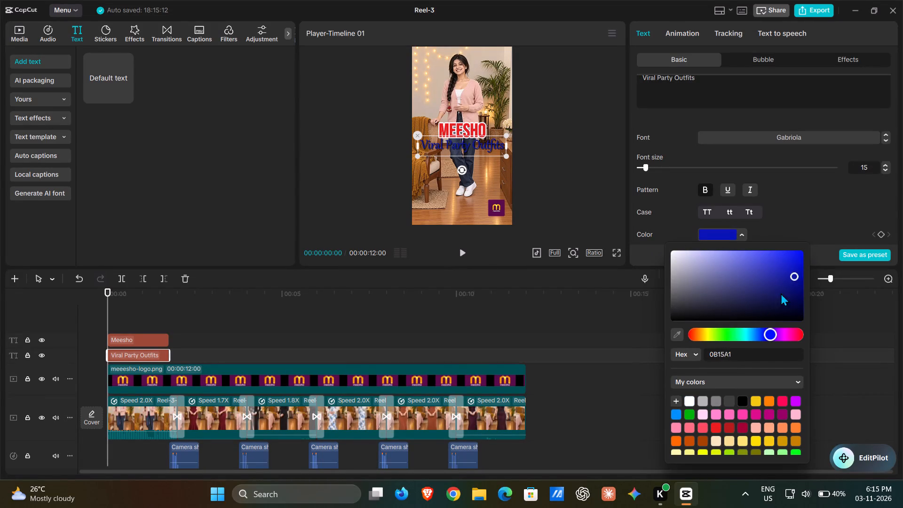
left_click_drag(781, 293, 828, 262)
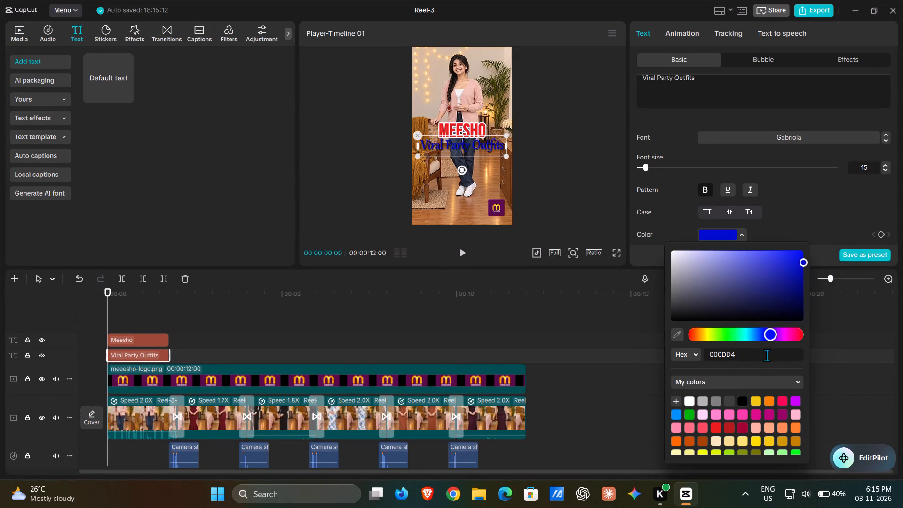
Set the Viral Party Outfits text colour to bright yellow FFF201, trying gold, orange, green and red hues along the way.
left_click(711, 332)
left_click_drag(813, 260, 785, 276)
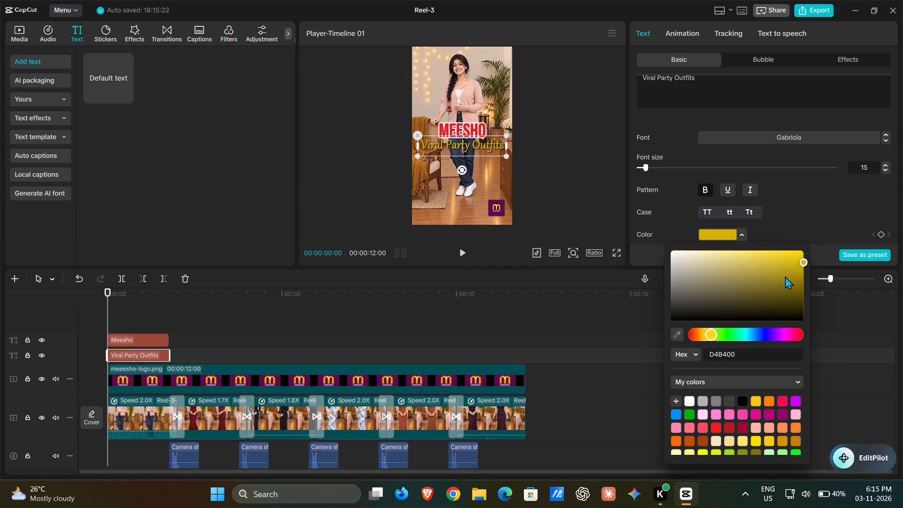
left_click_drag(785, 276, 787, 272)
left_click(726, 237)
left_click_drag(803, 264, 803, 231)
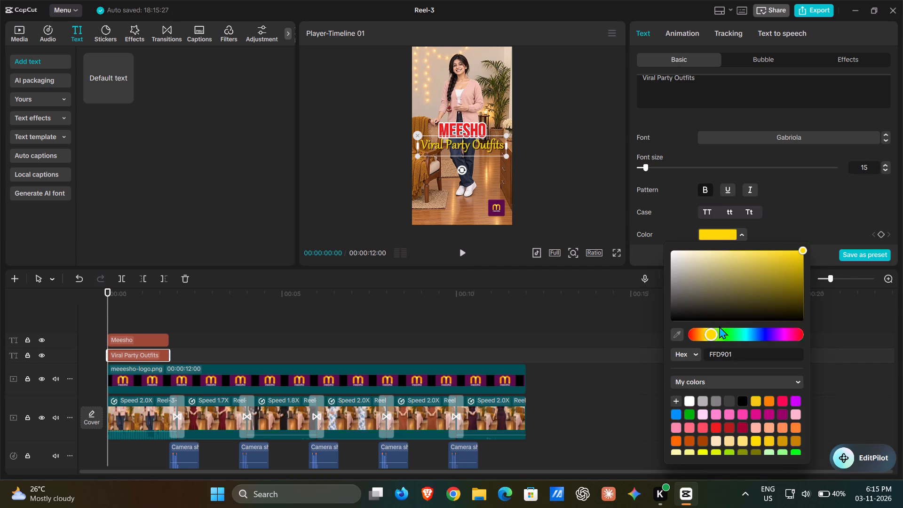
left_click_drag(708, 335, 708, 335)
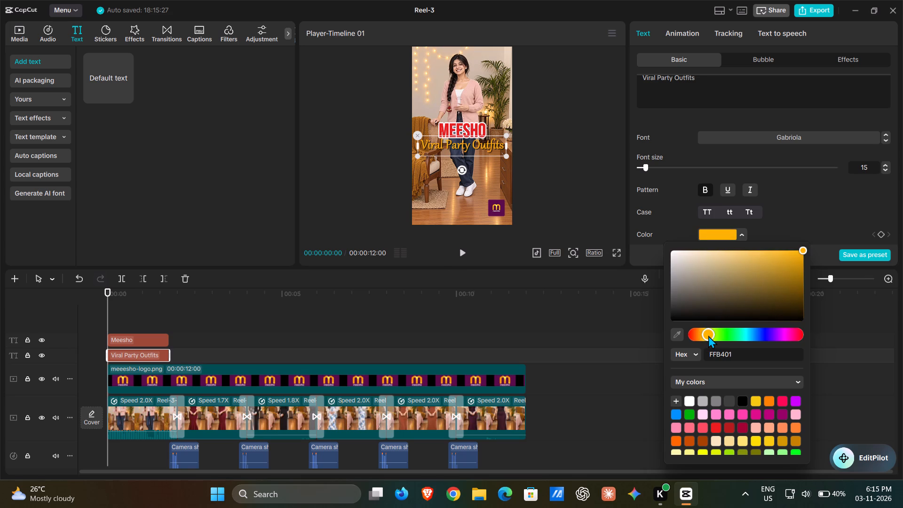
left_click_drag(708, 335, 736, 331)
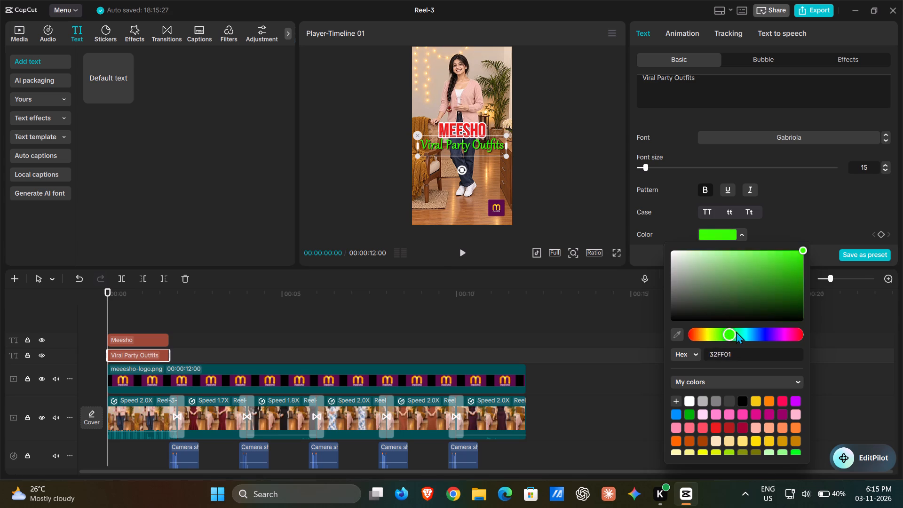
left_click_drag(736, 331, 699, 336)
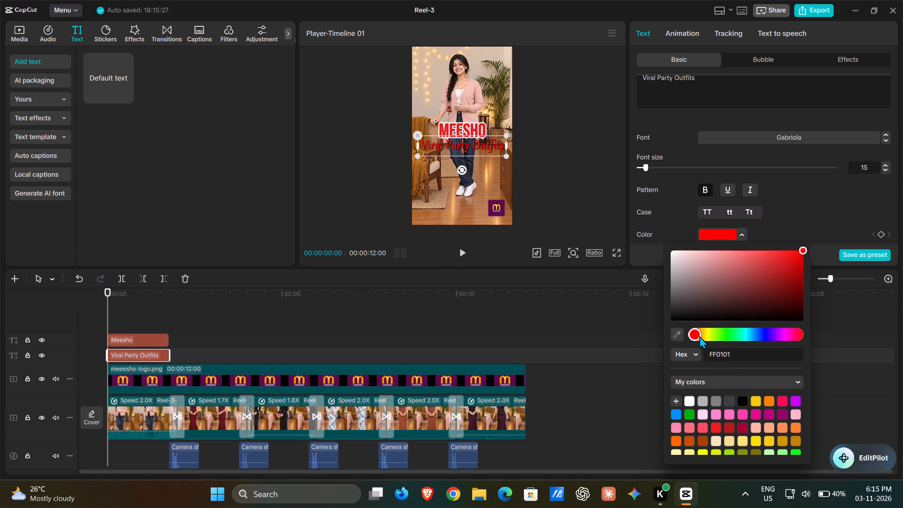
left_click_drag(699, 336, 727, 333)
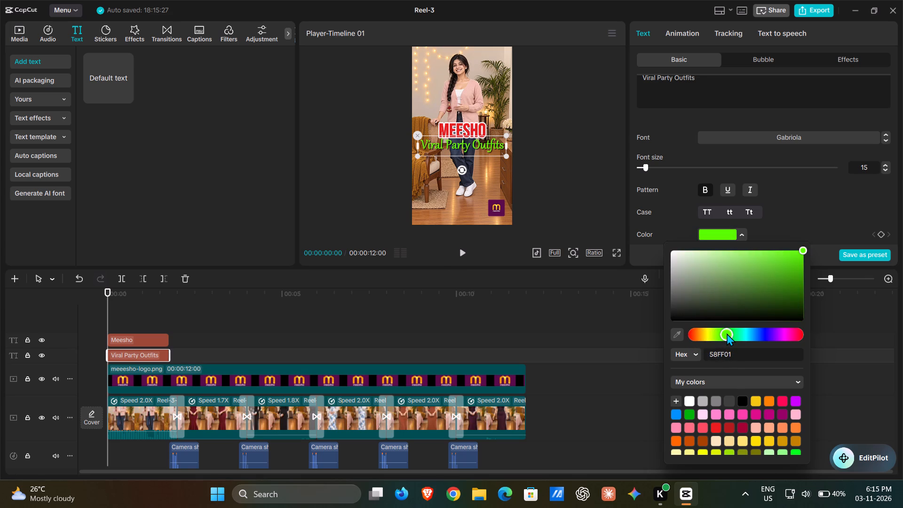
left_click_drag(727, 333, 716, 336)
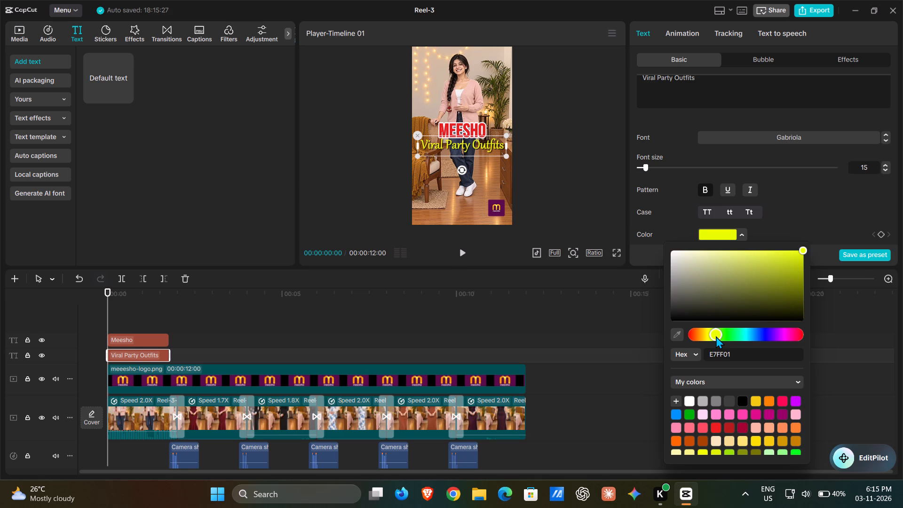
left_click_drag(716, 336, 713, 336)
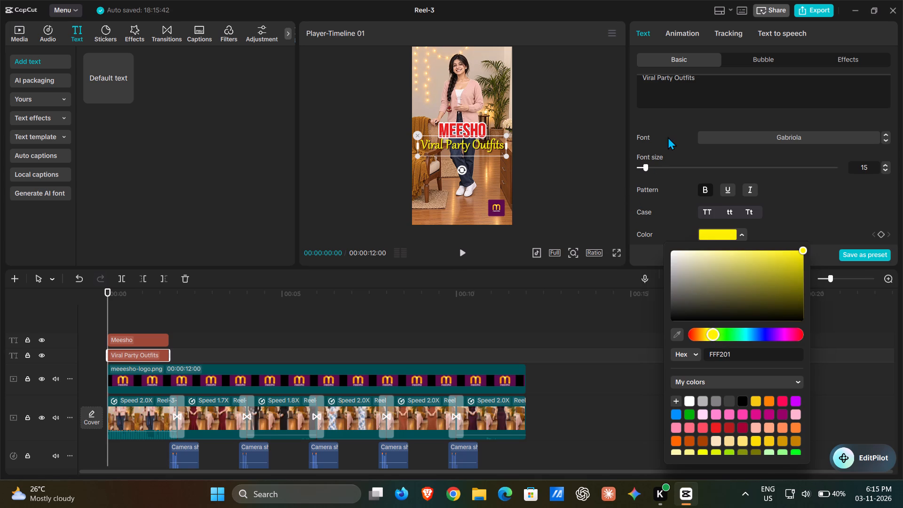
left_click(668, 137)
Play back the reel and examine where the Meesho and Viral Party Outfits clips end relative to the first transition.
key("space")
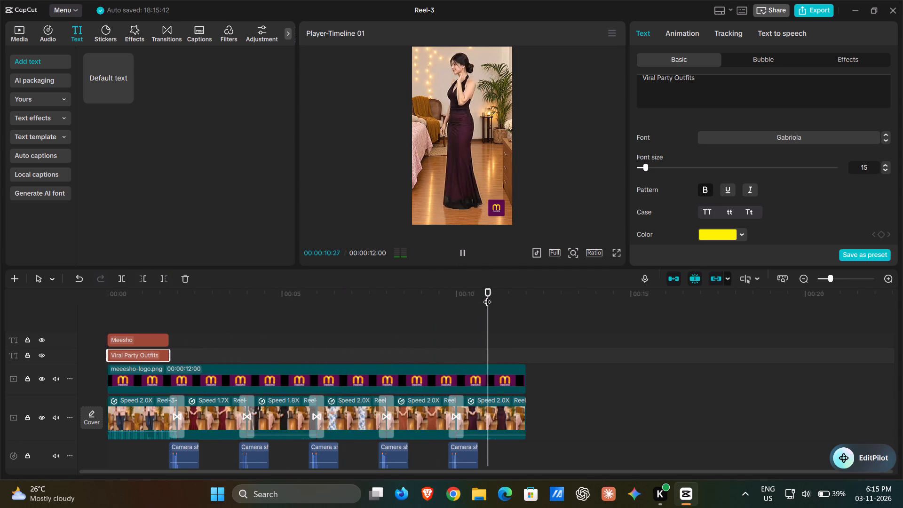
left_click_drag(526, 295, 0, 212)
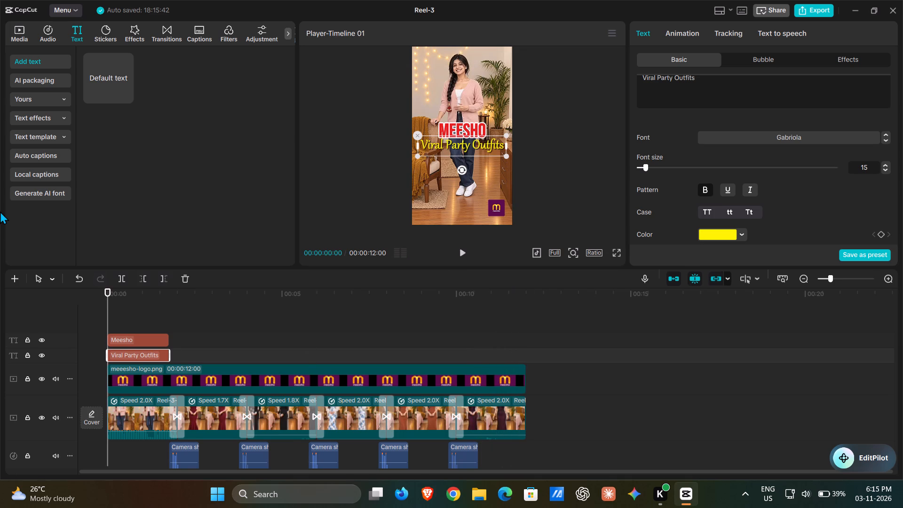
key("space")
key("space")
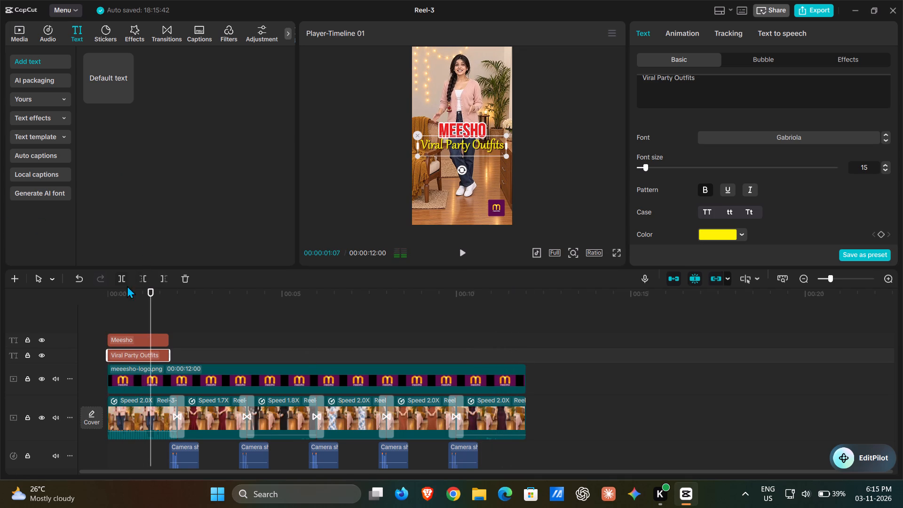
left_click(167, 335)
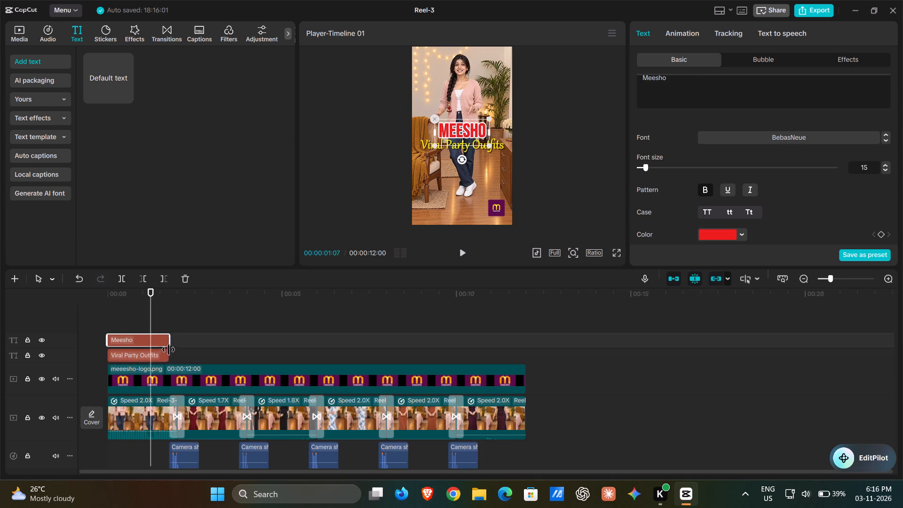
left_click(166, 352)
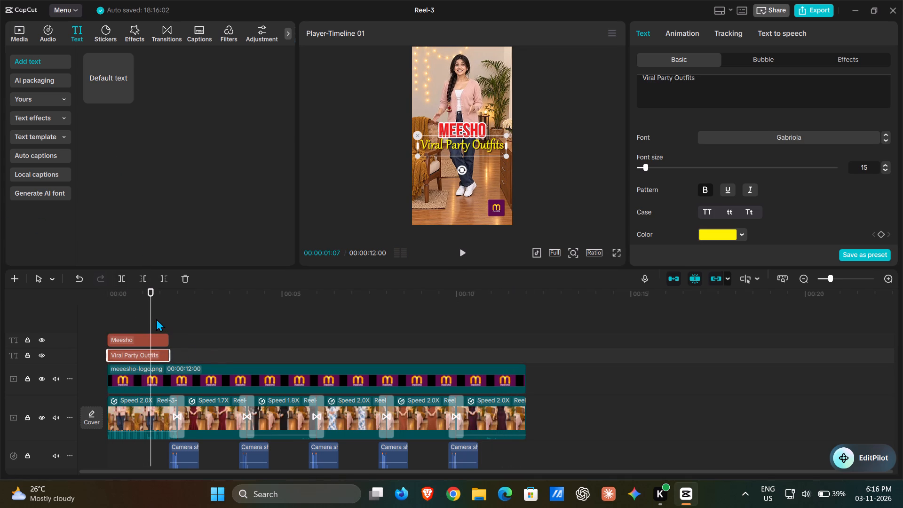
left_click(170, 357)
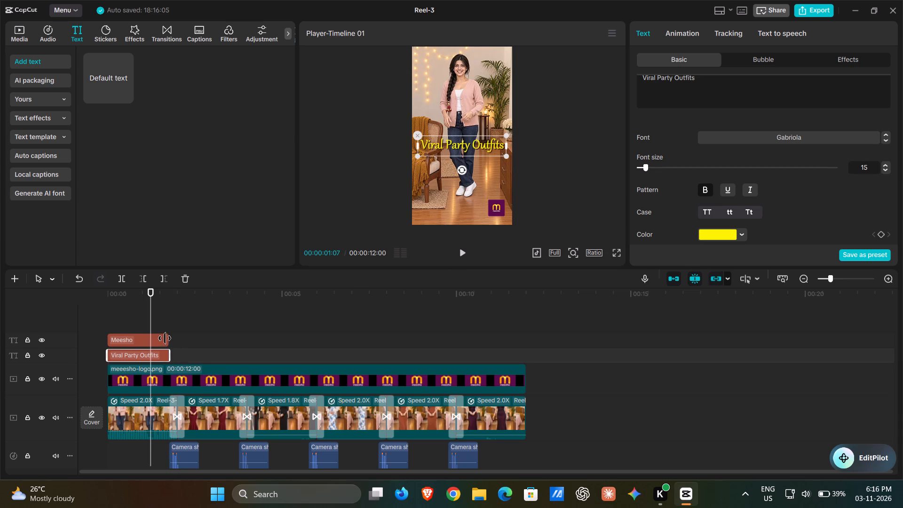
left_click(164, 338)
left_click(168, 341)
key("space")
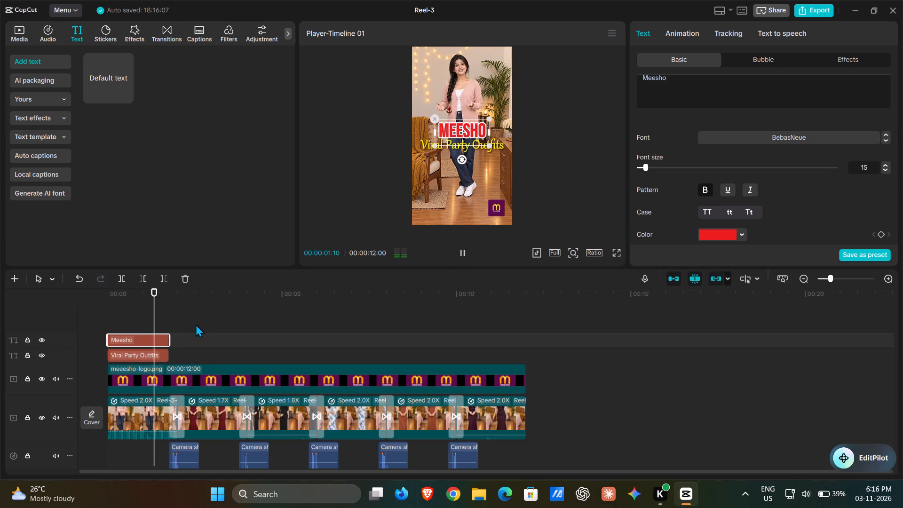
key("space")
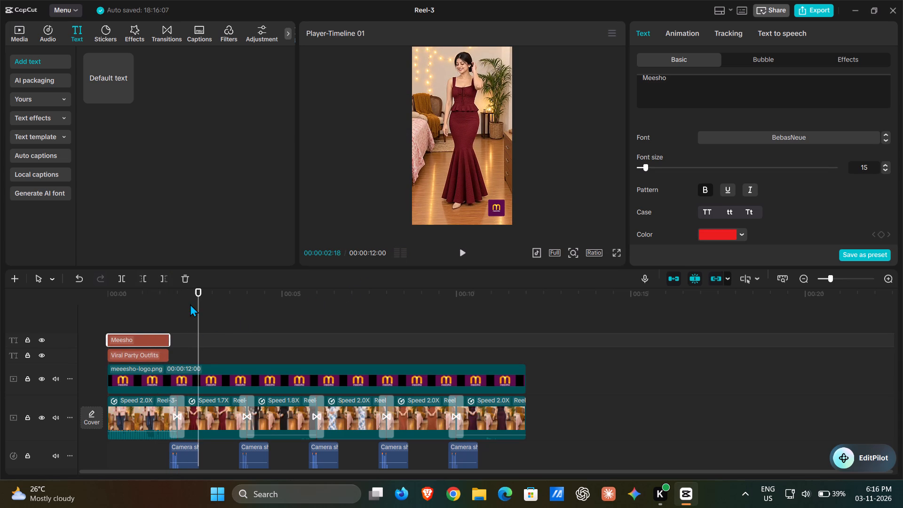
Add a default text clip at 00:00:02:03 on the upper text track and trim it to end where the second transition starts.
left_click_drag(200, 297, 182, 311)
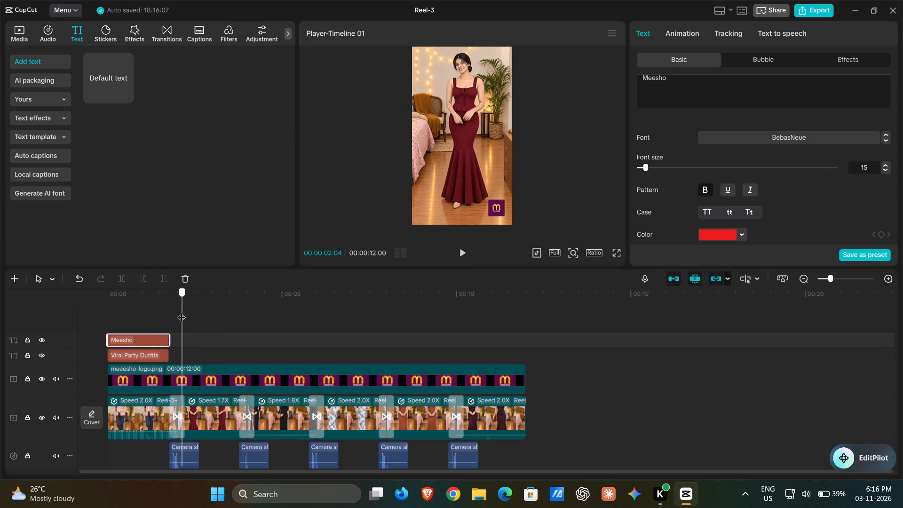
left_click_drag(182, 311, 181, 312)
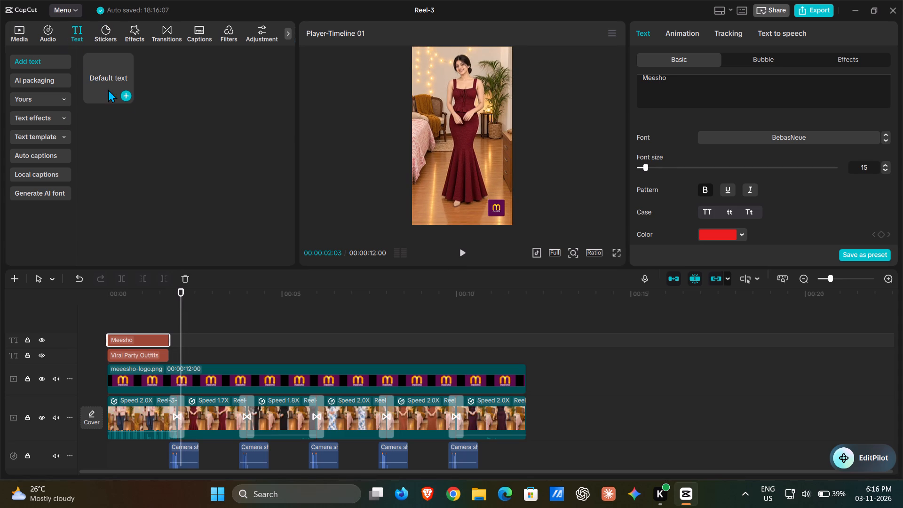
left_click(132, 99)
left_click(127, 97)
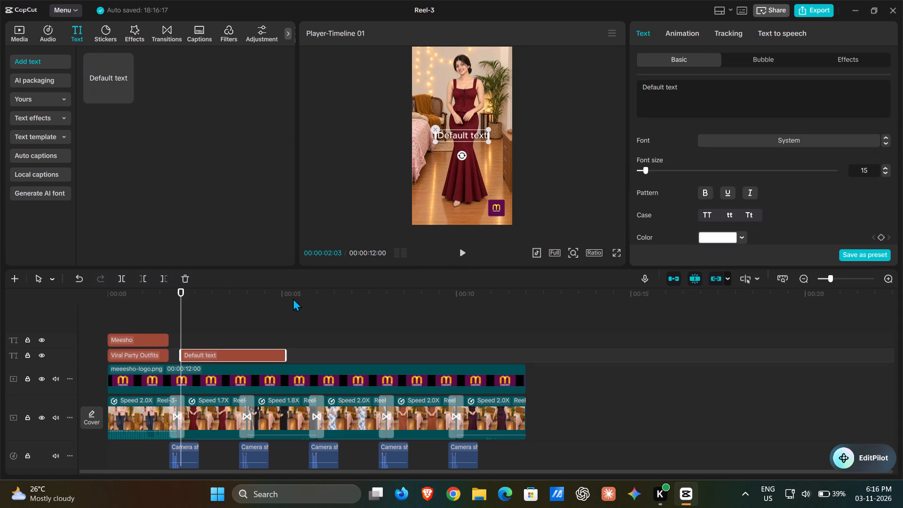
left_click_drag(221, 352, 220, 343)
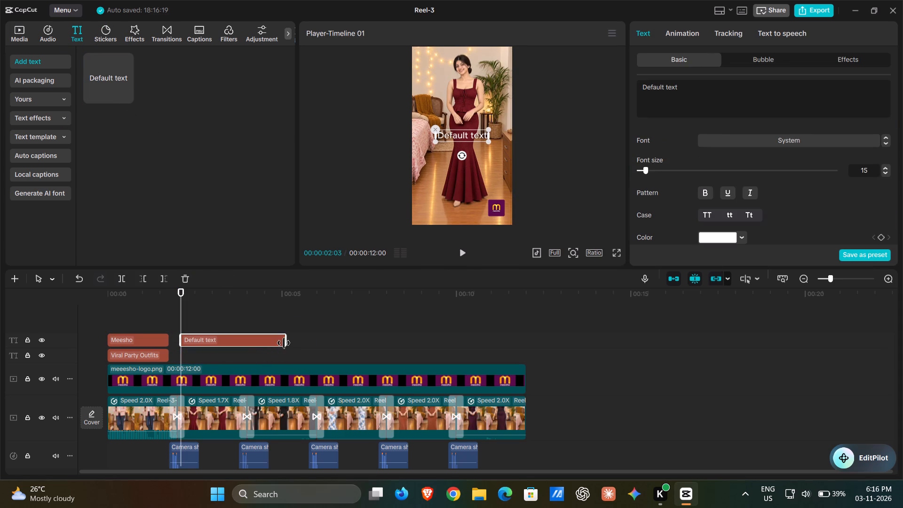
left_click_drag(285, 342, 234, 349)
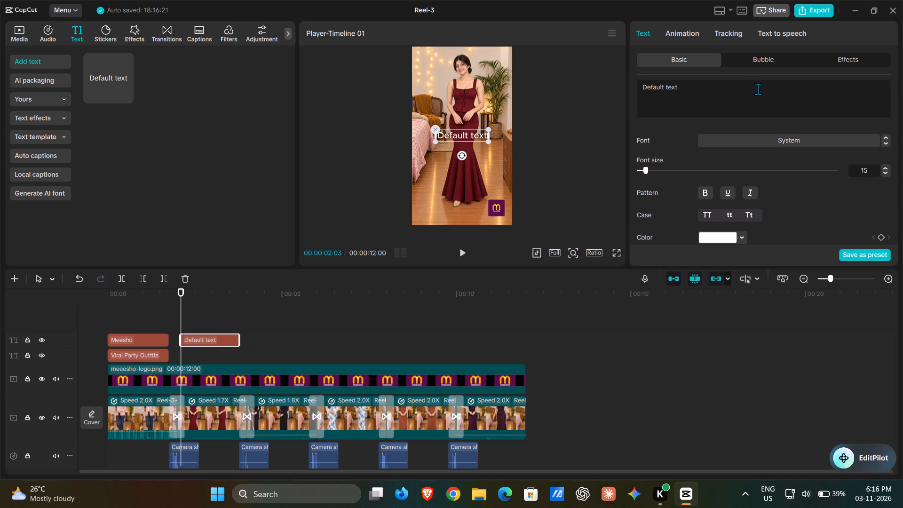
Replace the new clip's default text with "Comment" and set its font to Gabriola.
left_click_drag(752, 87, 498, 84)
key("BackSpace")
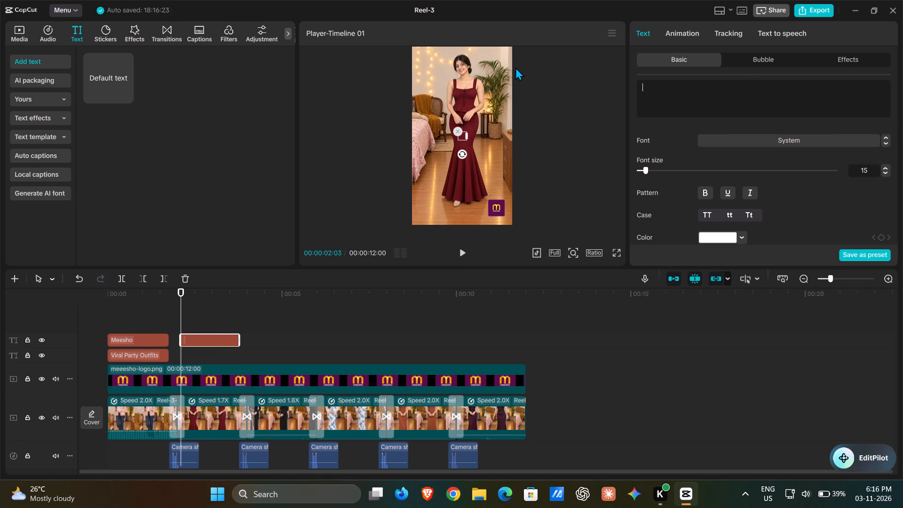
type("mmen")
key("t")
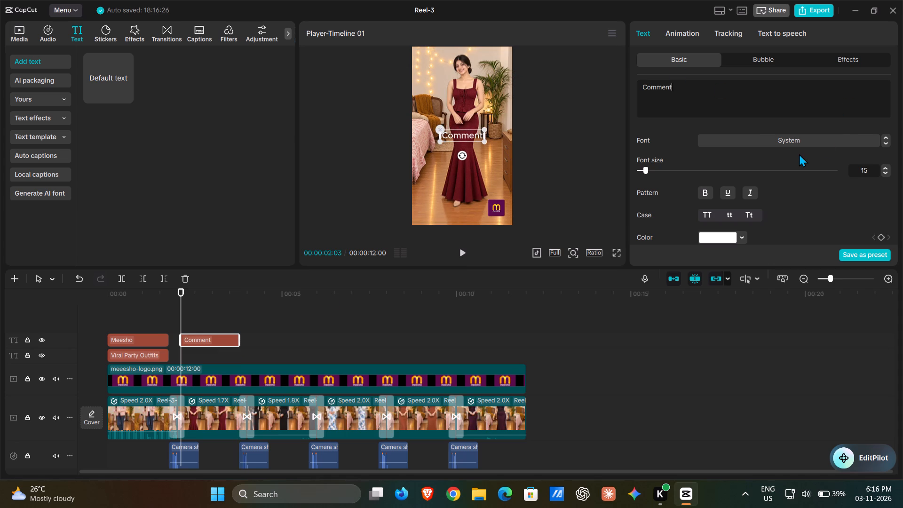
left_click(799, 138)
left_click(769, 158)
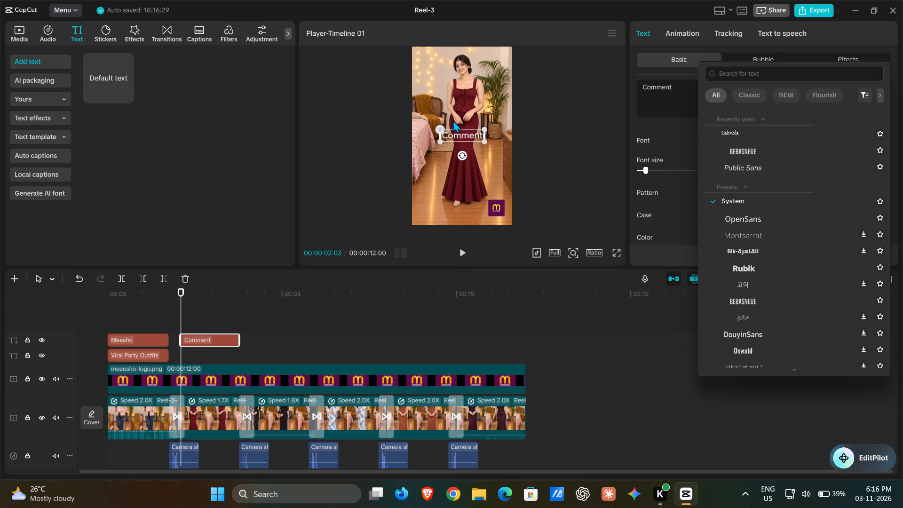
left_click(759, 135)
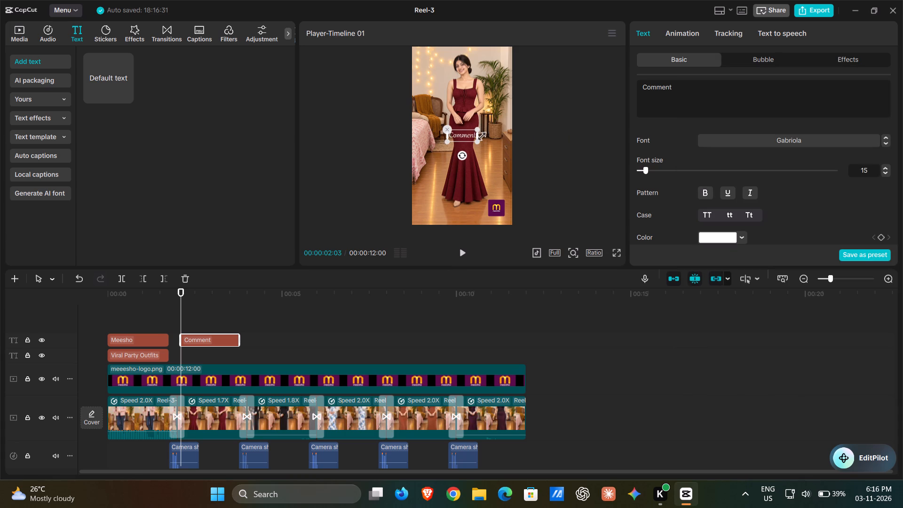
Enlarge the Comment text slightly in the frame, keeping the word on one line and centred over the model.
left_click_drag(478, 133, 471, 133)
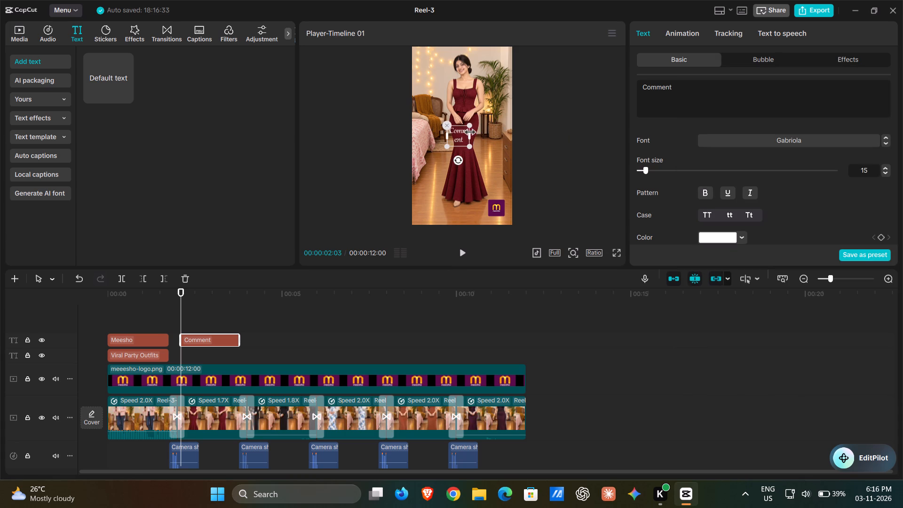
key("ctrl+z")
left_click_drag(479, 127, 491, 122)
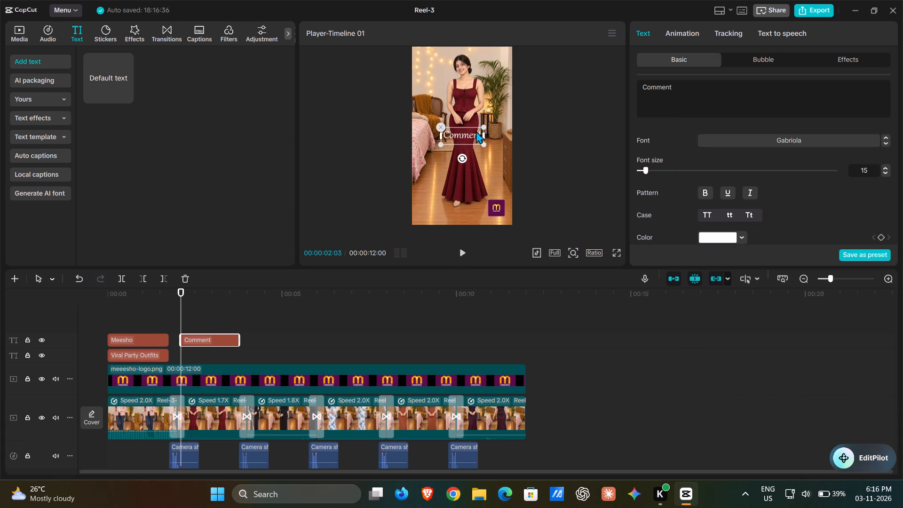
left_click_drag(471, 136, 471, 142)
left_click(472, 128)
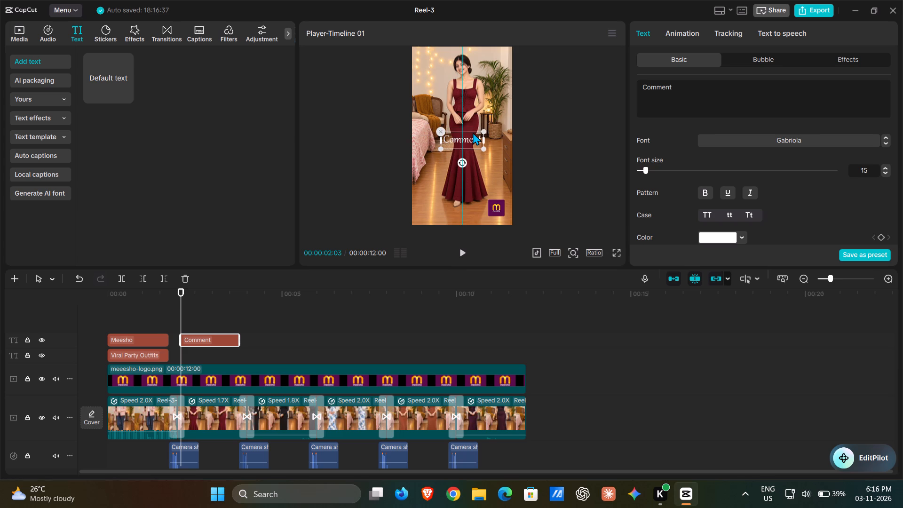
Browse the available fonts for the Comment text from the system fonts up to the recently used ones, and reselect Gabriola.
left_click(784, 136)
scroll(805, 137, "up", 5)
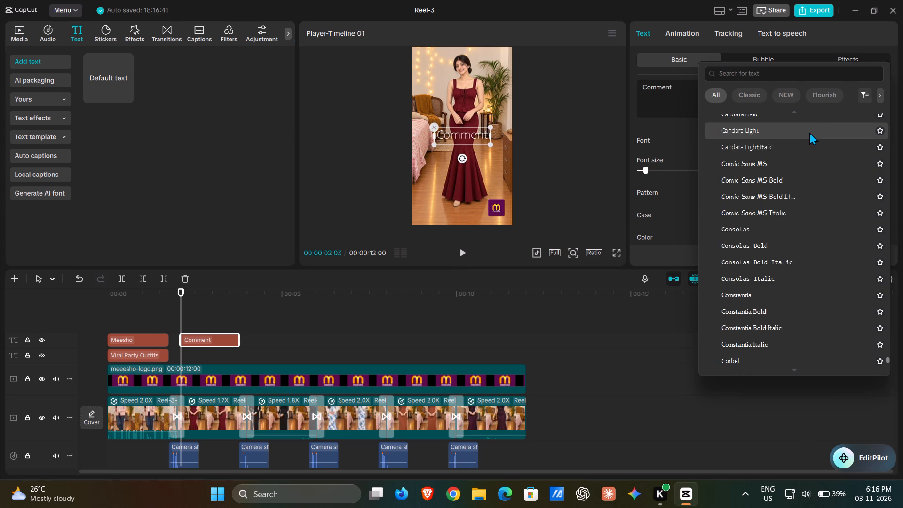
scroll(809, 132, "up", 20)
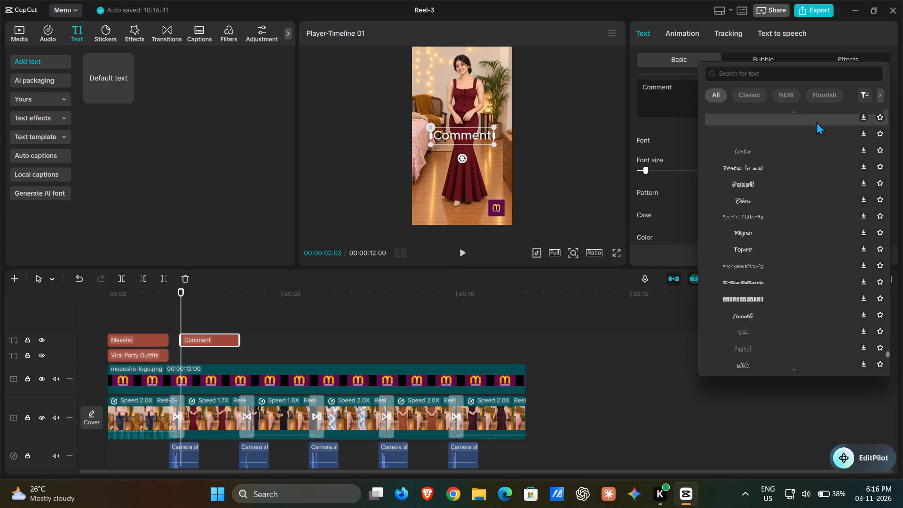
scroll(816, 122, "up", 6)
scroll(765, 176, "up", 7)
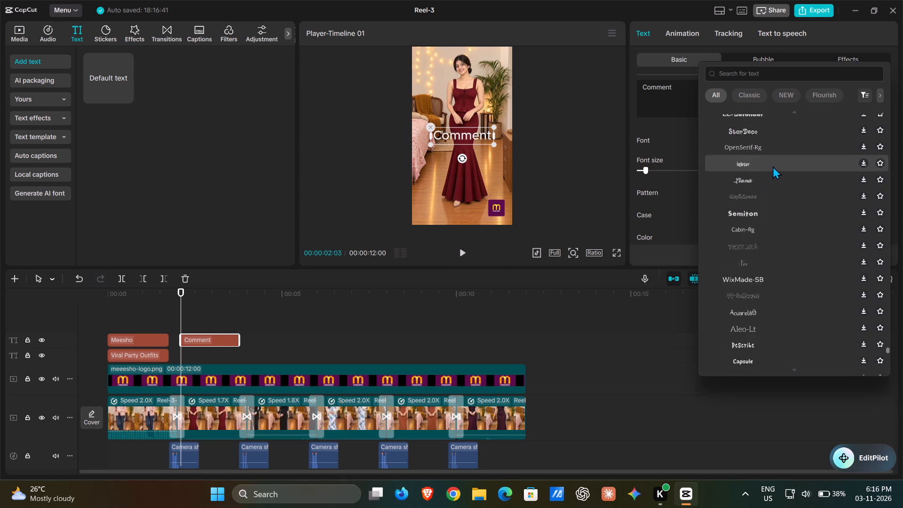
scroll(773, 166, "up", 14)
scroll(777, 147, "up", 20)
scroll(777, 147, "up", 1)
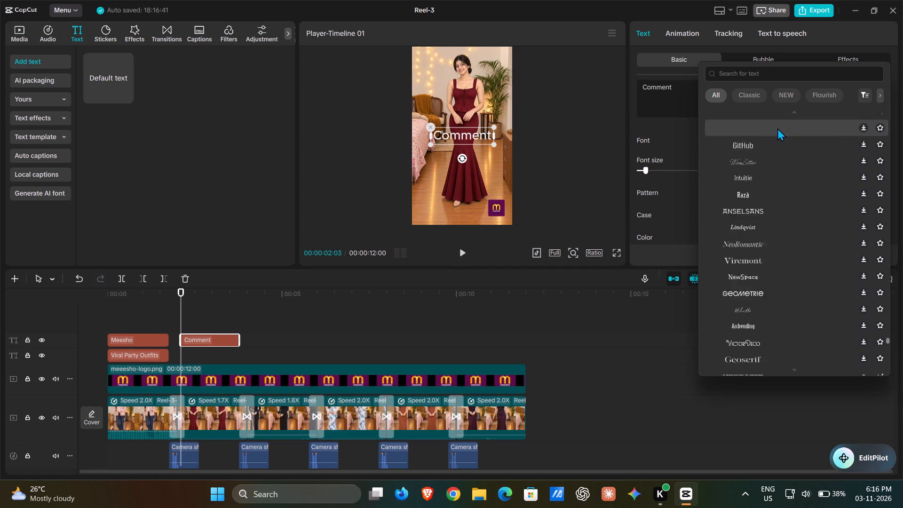
scroll(777, 128, "up", 20)
scroll(777, 128, "up", 9)
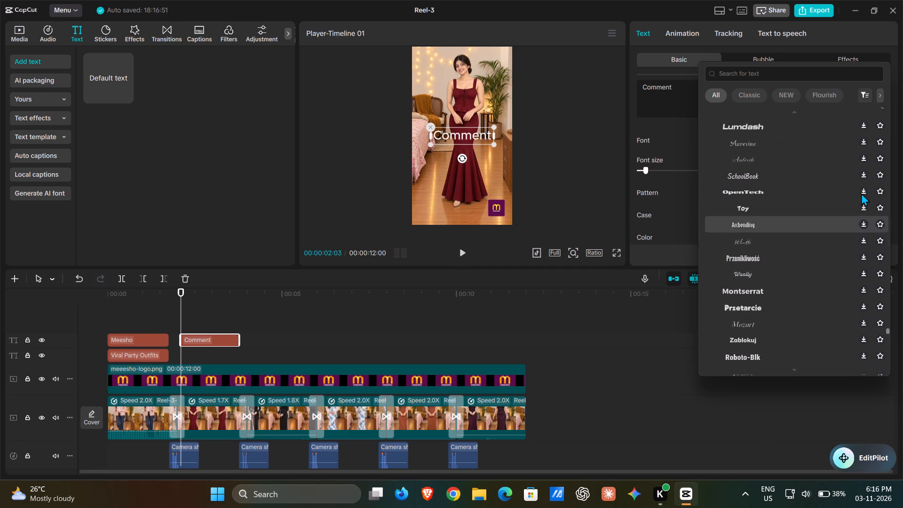
scroll(862, 156, "up", 20)
scroll(862, 156, "up", 14)
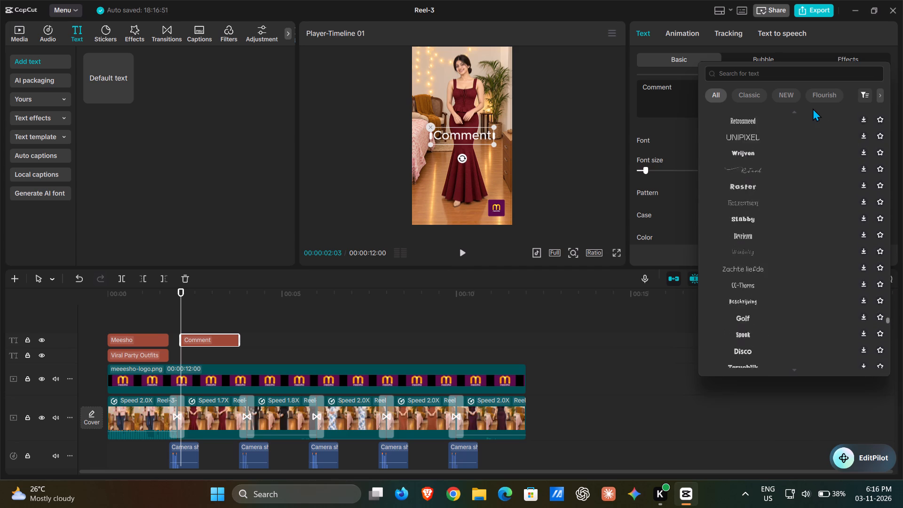
scroll(812, 108, "up", 9)
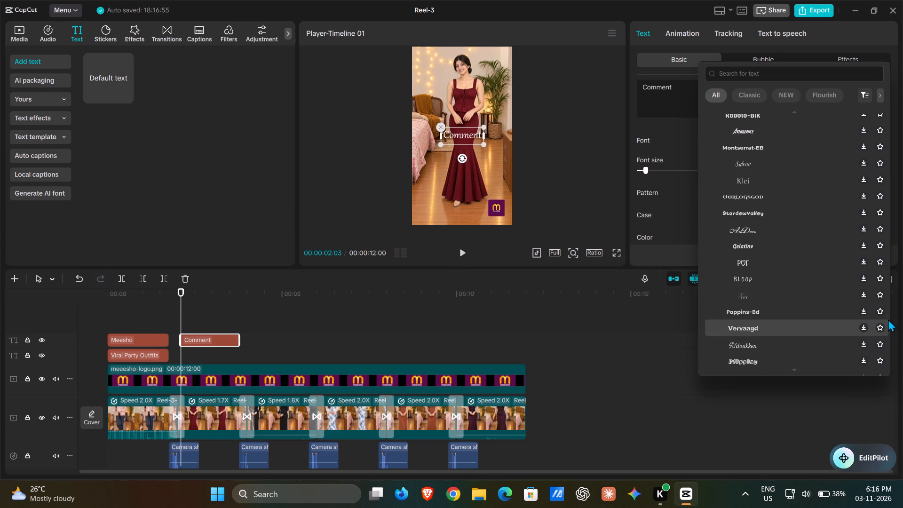
left_click_drag(888, 318, 902, 0)
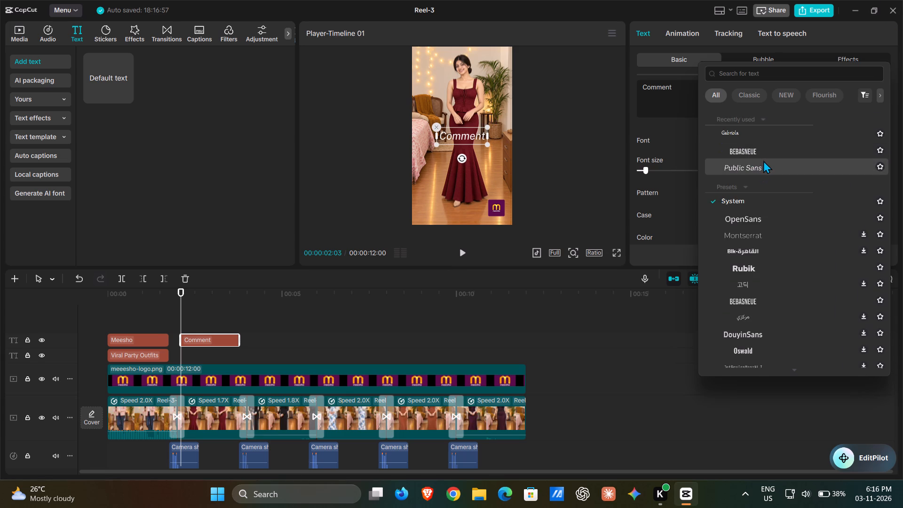
left_click(770, 135)
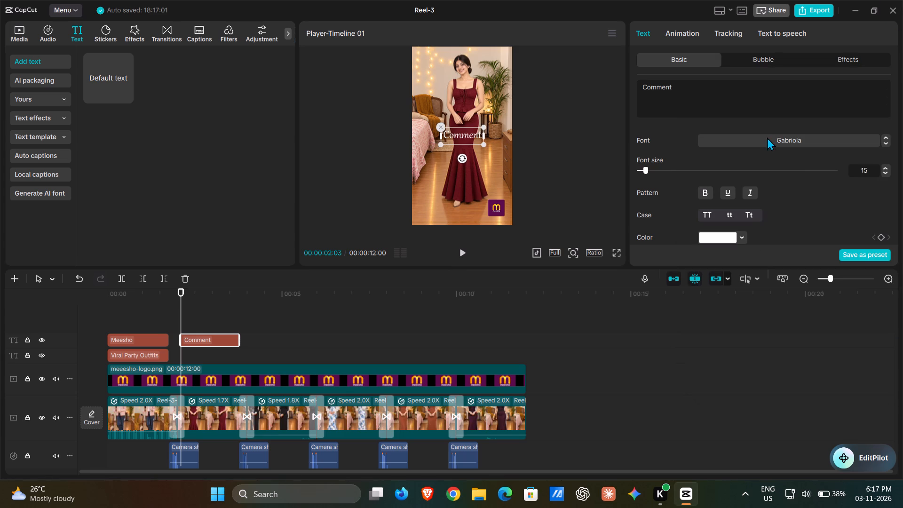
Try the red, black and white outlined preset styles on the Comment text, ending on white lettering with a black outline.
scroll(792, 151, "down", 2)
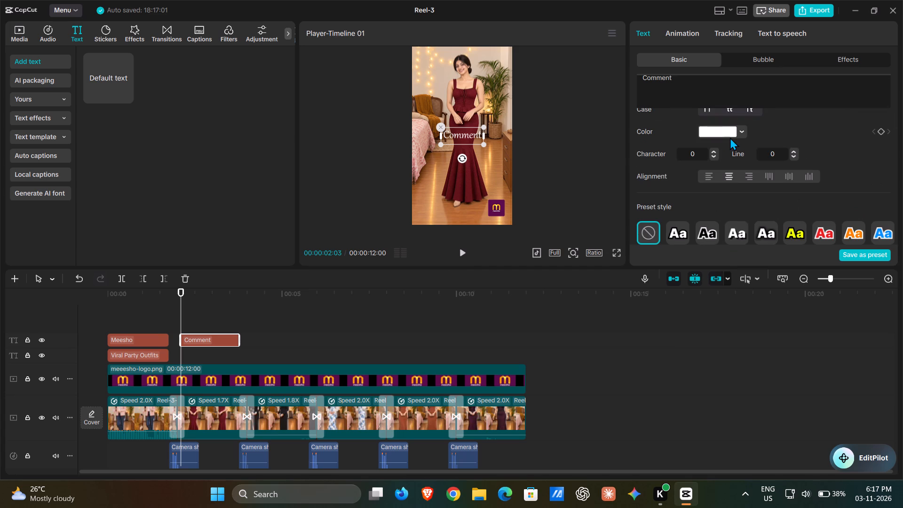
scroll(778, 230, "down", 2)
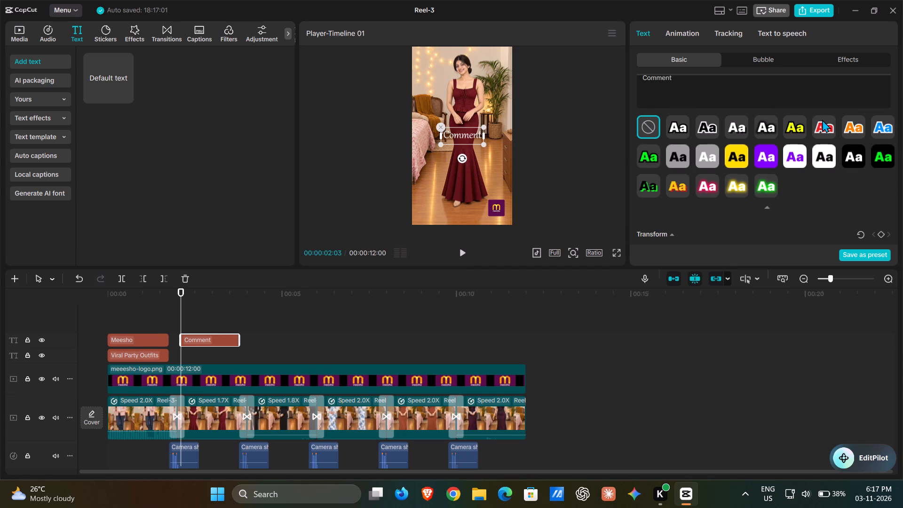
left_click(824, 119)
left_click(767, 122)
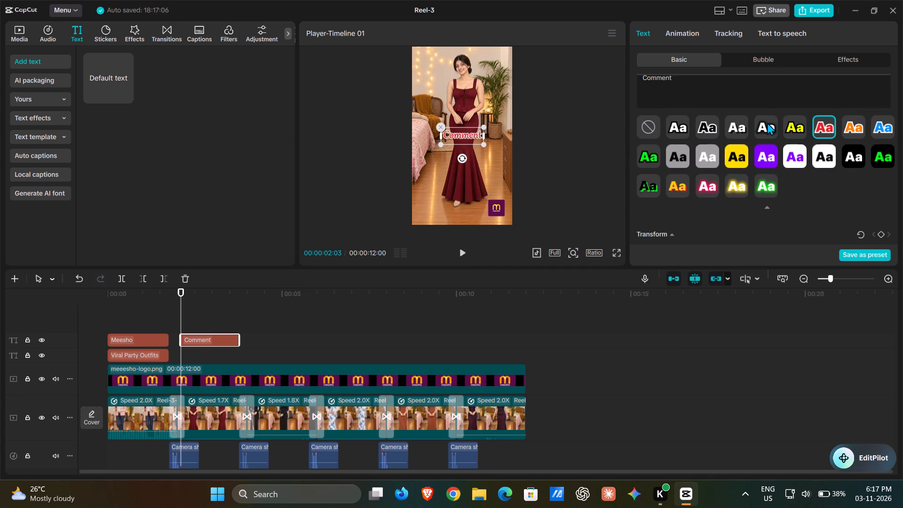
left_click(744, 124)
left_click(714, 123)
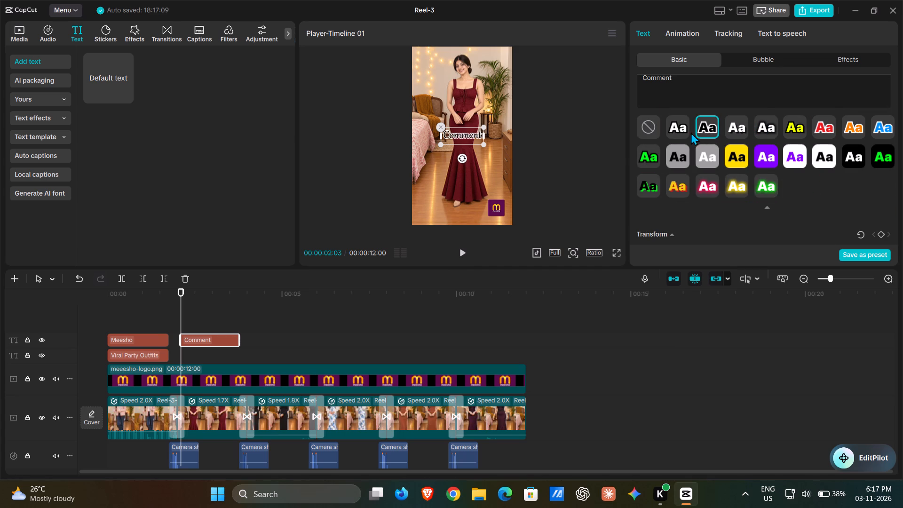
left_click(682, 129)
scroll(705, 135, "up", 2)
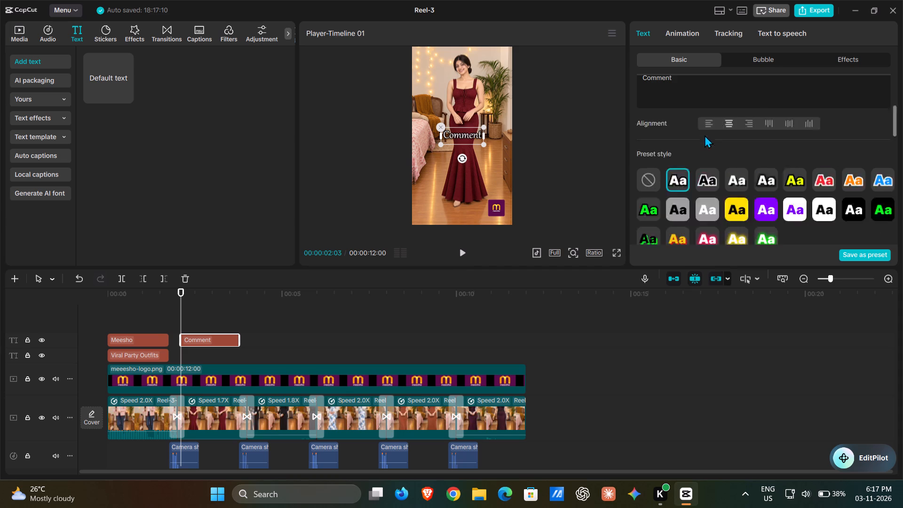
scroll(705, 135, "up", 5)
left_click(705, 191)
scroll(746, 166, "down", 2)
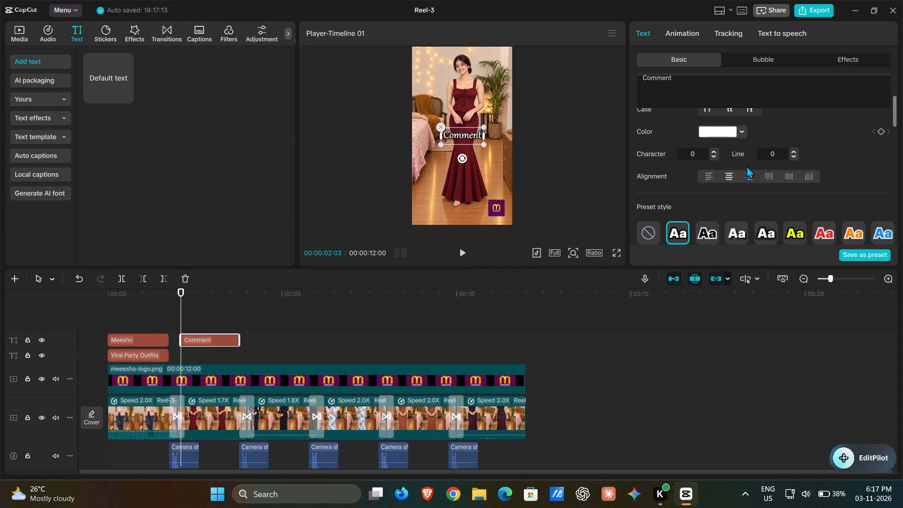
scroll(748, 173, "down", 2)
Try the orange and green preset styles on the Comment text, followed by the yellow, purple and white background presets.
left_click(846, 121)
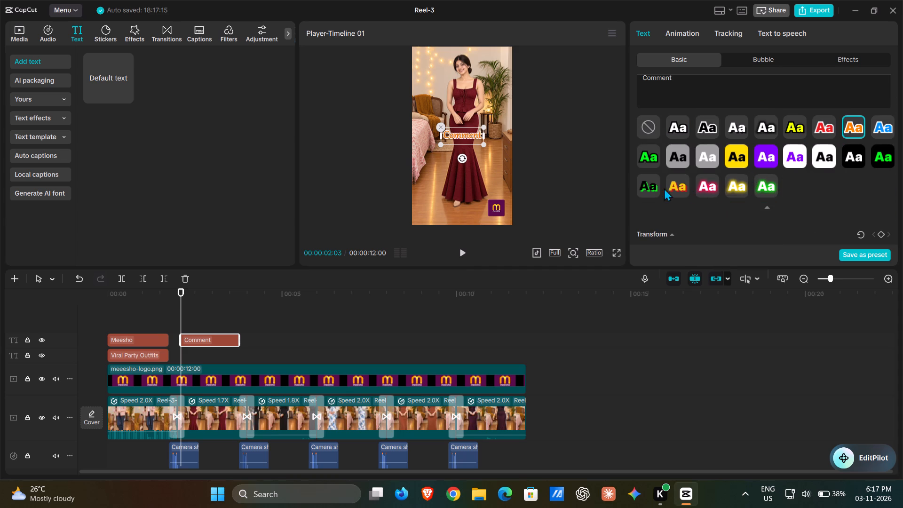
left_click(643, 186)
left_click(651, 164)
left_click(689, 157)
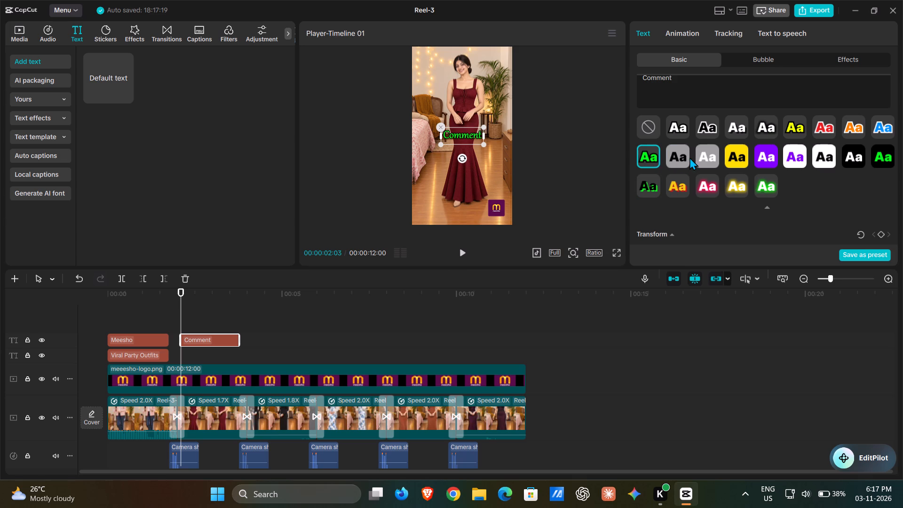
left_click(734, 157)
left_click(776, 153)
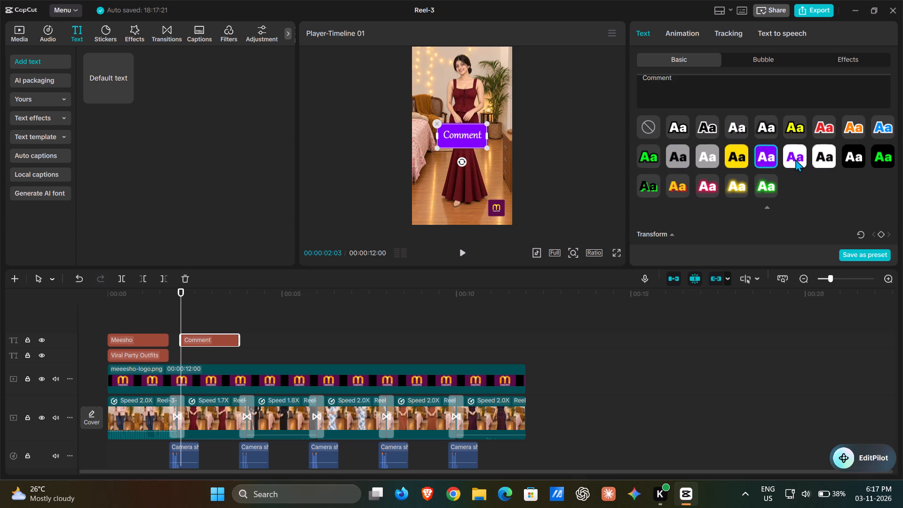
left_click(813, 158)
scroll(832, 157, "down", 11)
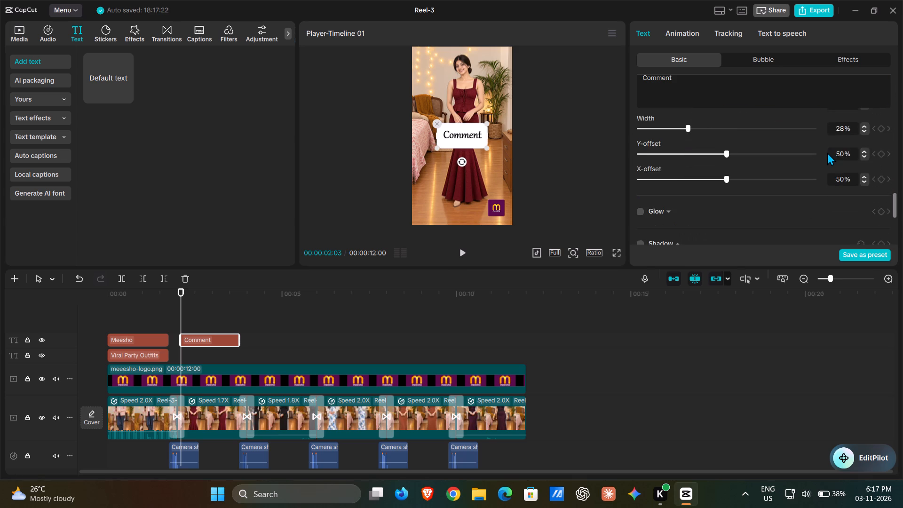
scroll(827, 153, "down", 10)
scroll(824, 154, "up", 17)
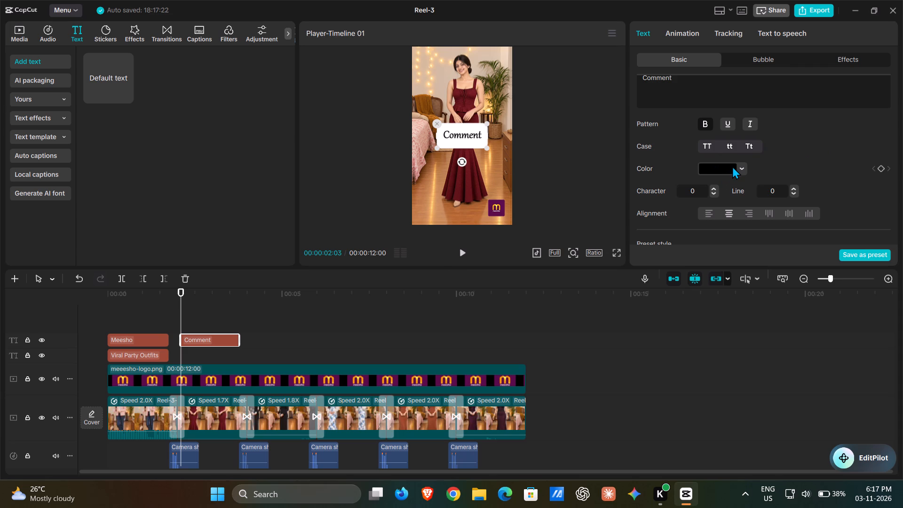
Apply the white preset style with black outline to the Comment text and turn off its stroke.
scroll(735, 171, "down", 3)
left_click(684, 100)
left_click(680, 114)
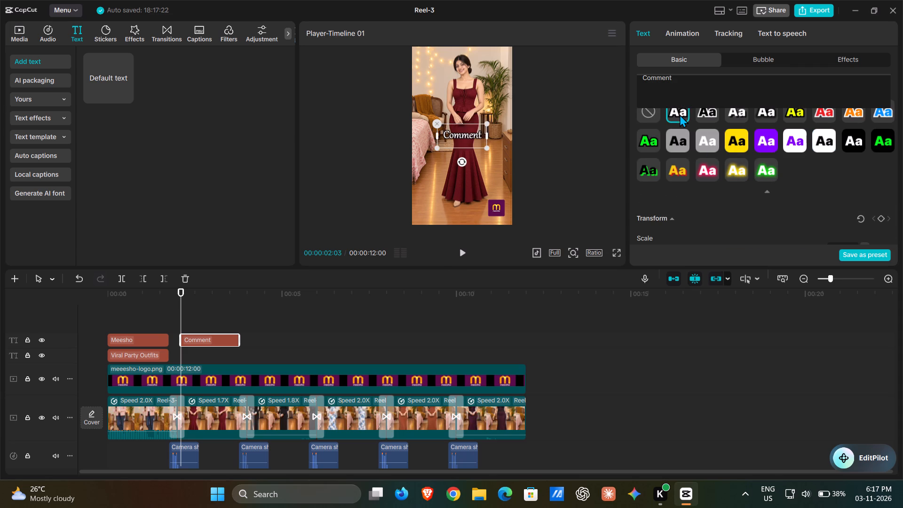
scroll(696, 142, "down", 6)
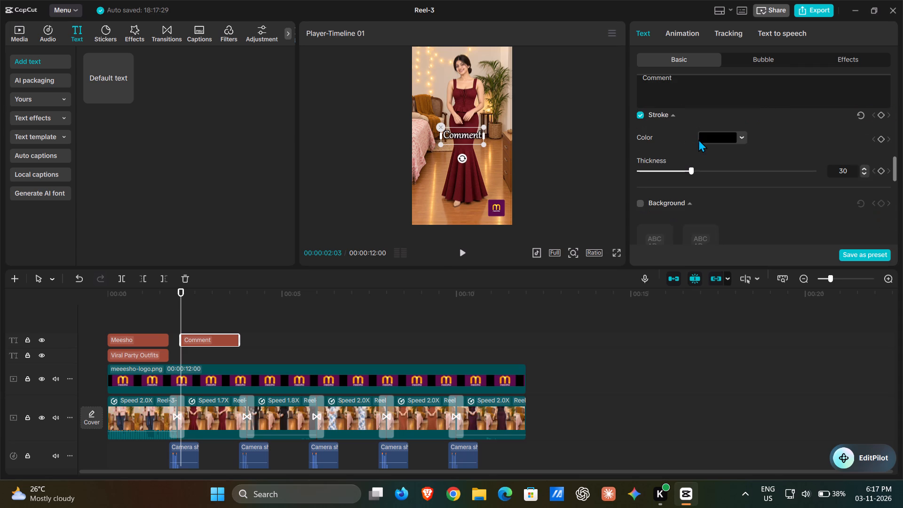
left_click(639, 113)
Scale the Comment text up slightly in the frame.
scroll(727, 134, "up", 5)
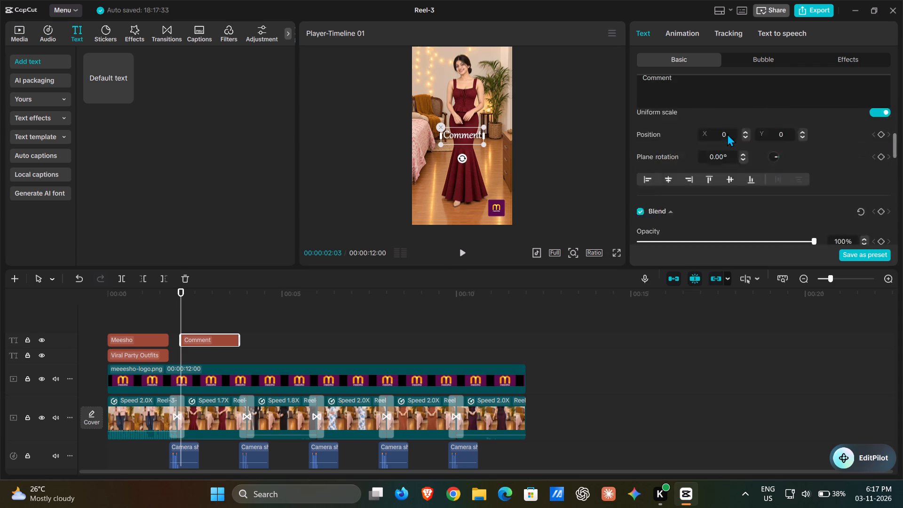
left_click_drag(689, 200, 693, 201)
Look through the Comment text's font, preset style, blend, stroke and background settings.
scroll(690, 137, "up", 5)
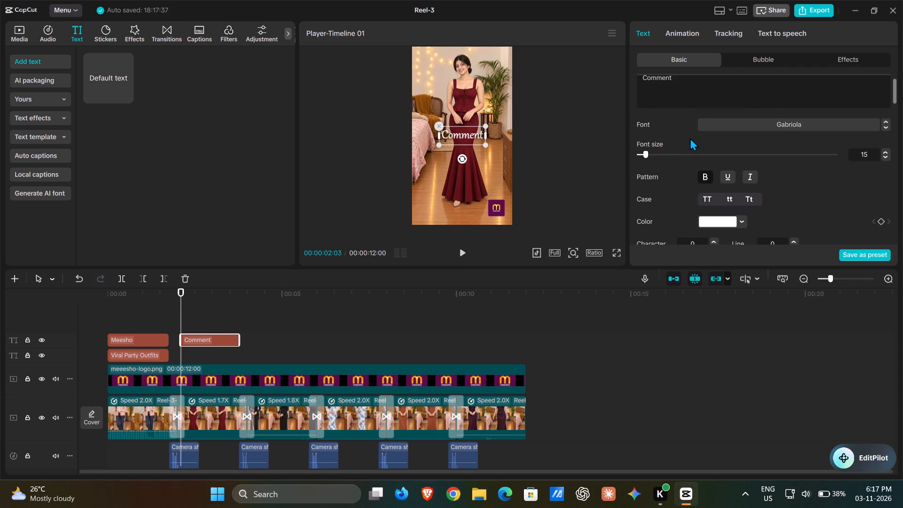
scroll(736, 167, "down", 8)
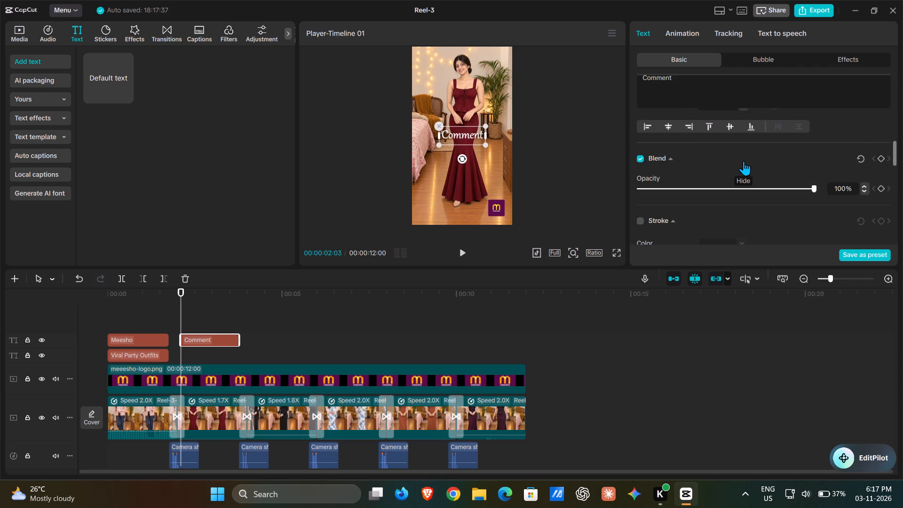
scroll(745, 159, "down", 3)
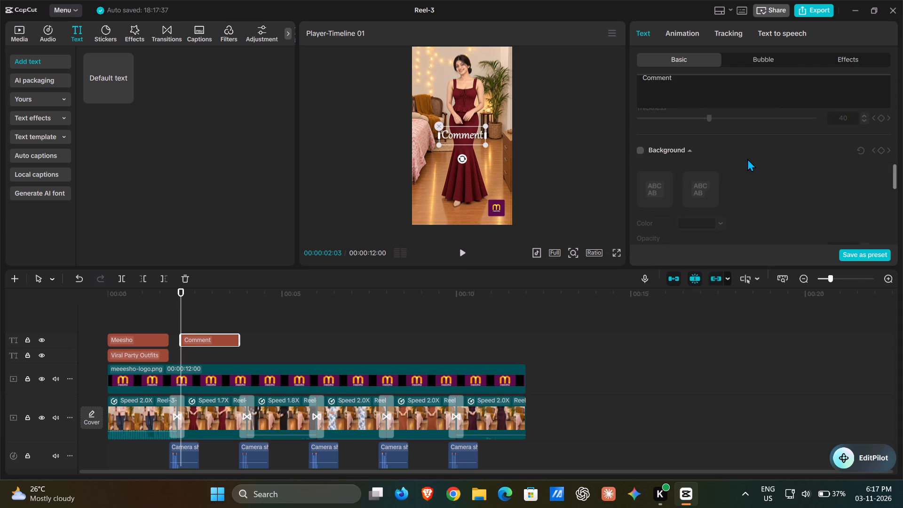
scroll(747, 159, "up", 7)
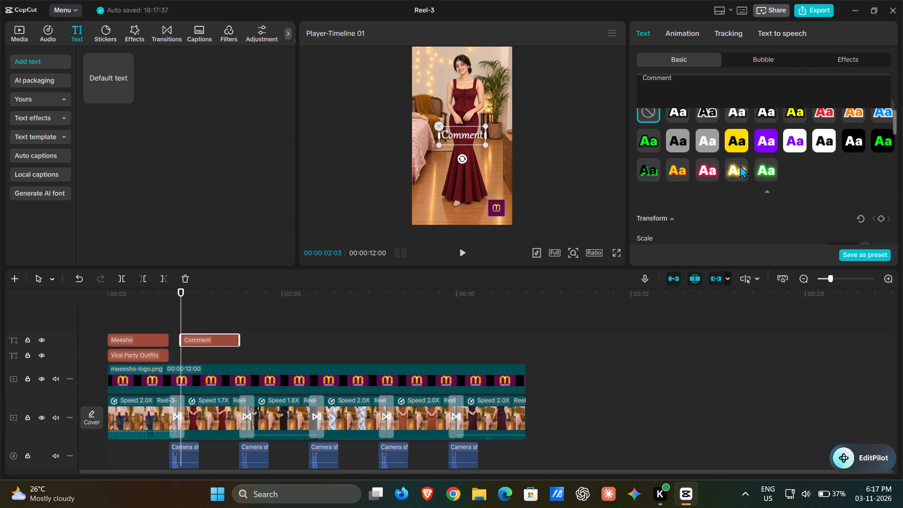
scroll(698, 197, "up", 4)
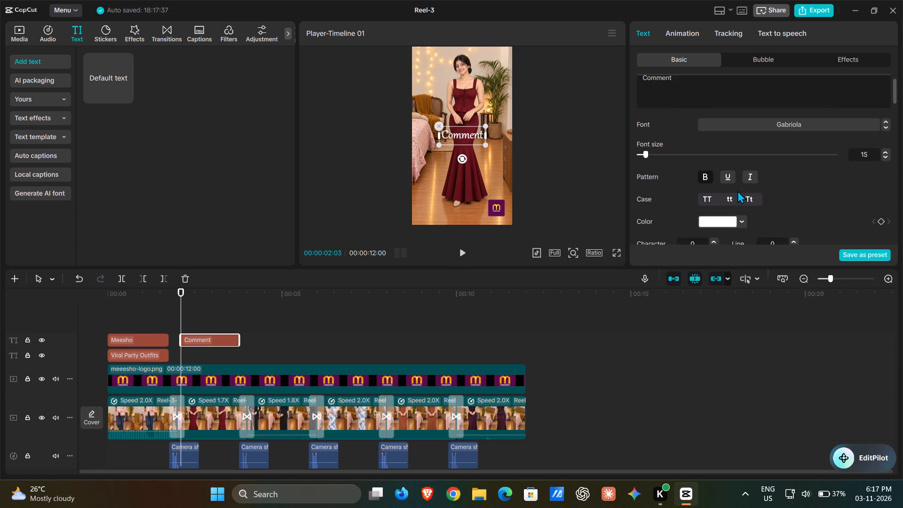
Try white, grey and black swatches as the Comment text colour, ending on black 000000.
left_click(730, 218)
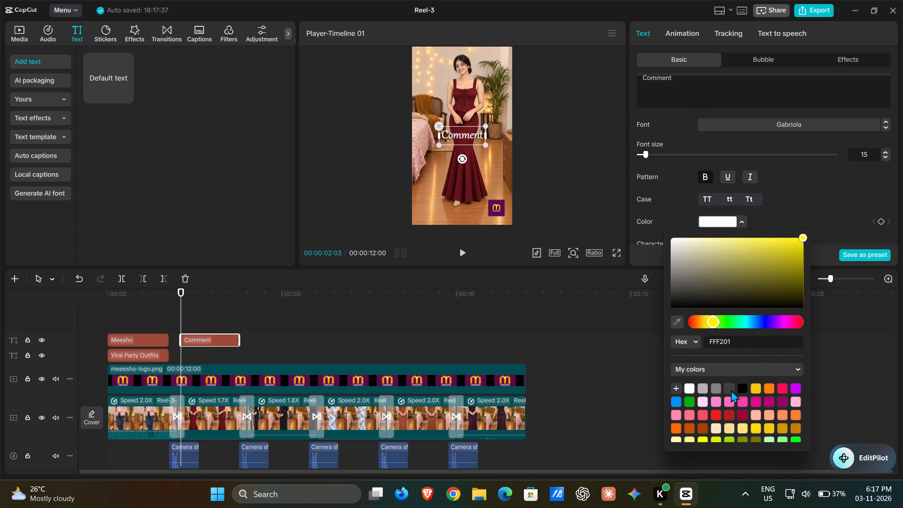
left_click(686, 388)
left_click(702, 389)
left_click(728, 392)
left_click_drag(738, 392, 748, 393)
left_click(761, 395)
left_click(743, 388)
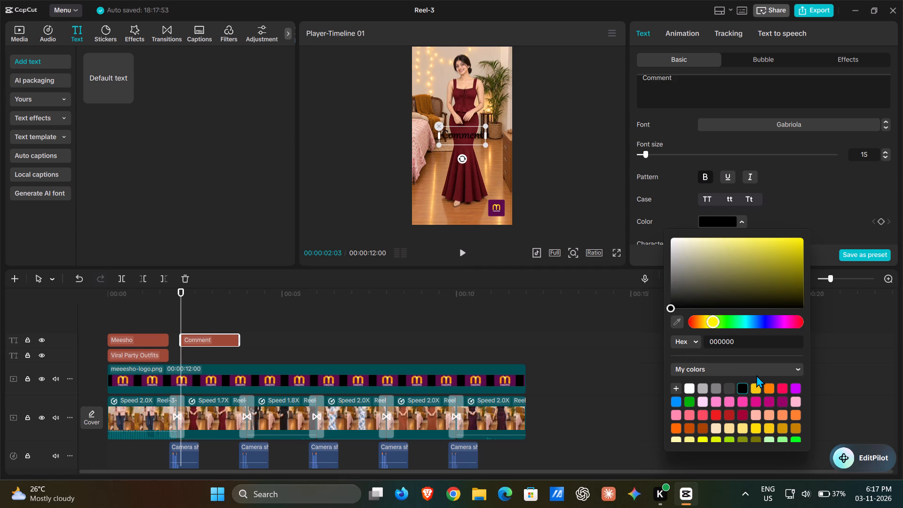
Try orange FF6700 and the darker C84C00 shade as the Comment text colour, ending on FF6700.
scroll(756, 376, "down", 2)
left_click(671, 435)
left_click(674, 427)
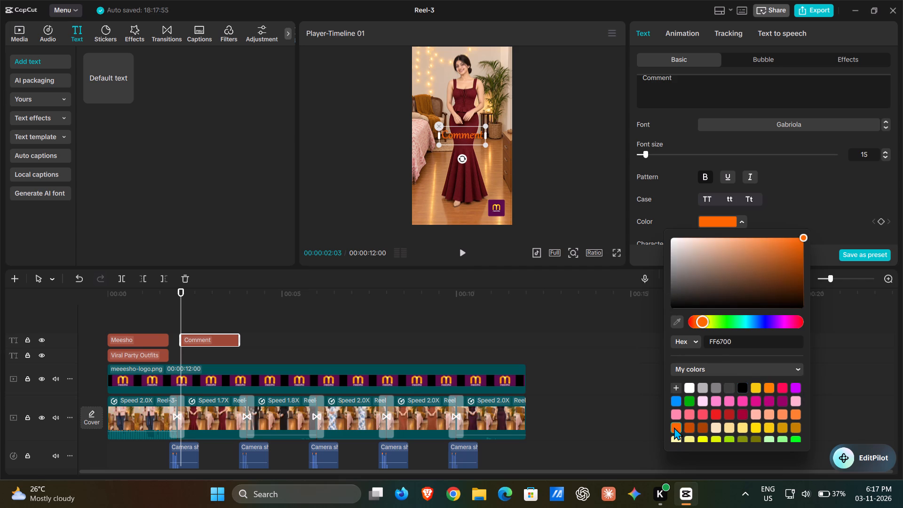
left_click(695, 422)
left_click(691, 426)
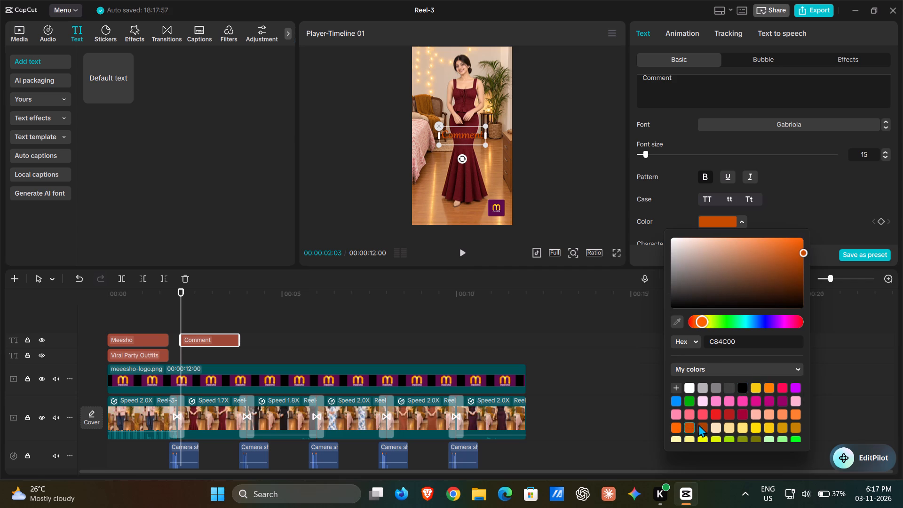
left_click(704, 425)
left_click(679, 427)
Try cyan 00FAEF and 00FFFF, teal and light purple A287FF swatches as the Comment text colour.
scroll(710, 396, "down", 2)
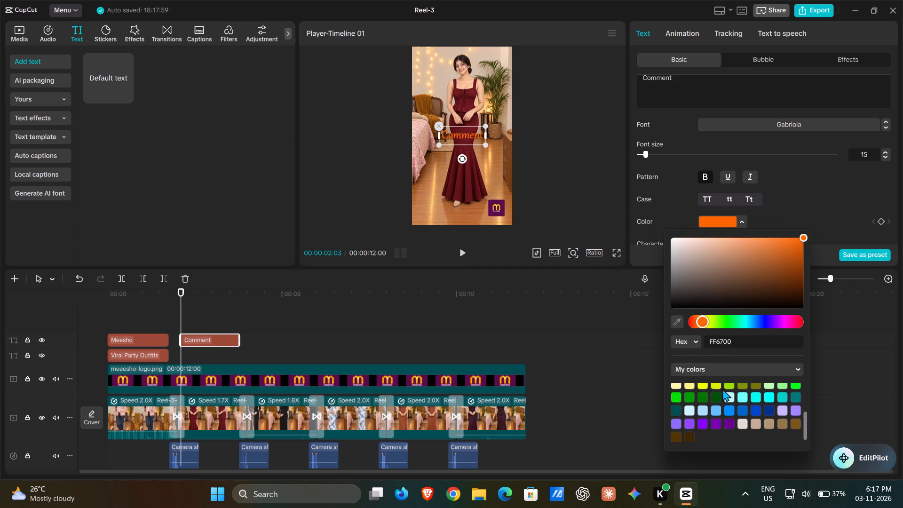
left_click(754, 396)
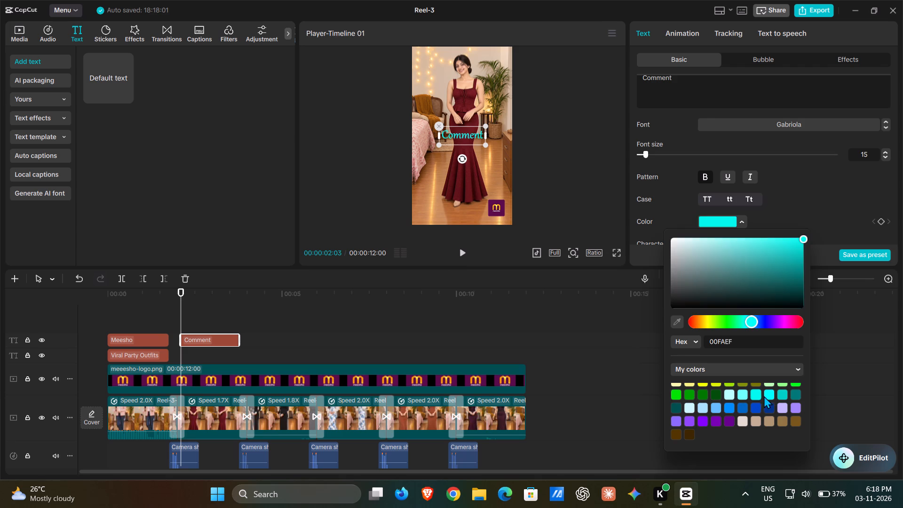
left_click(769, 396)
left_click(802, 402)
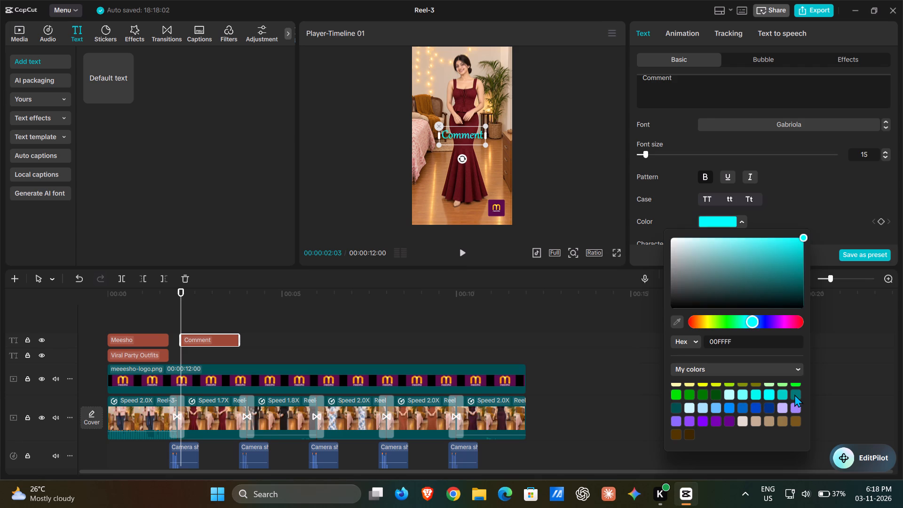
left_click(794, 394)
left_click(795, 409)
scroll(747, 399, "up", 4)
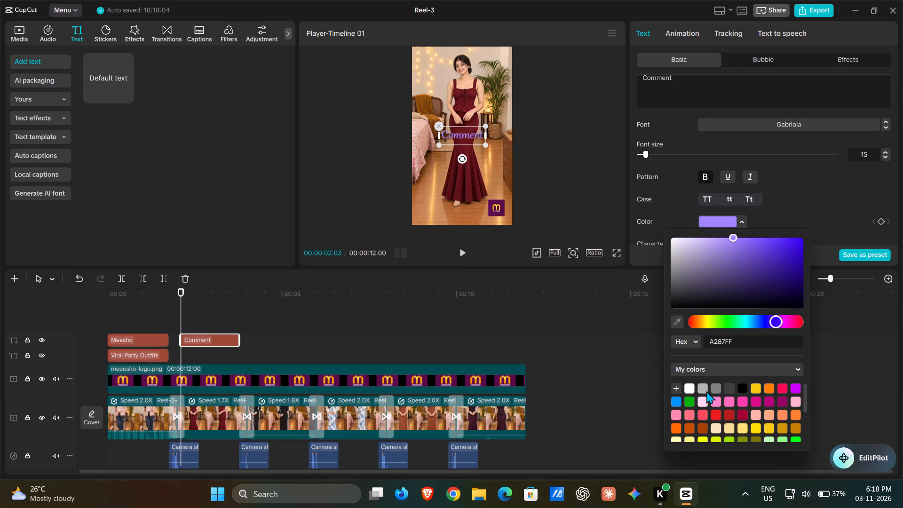
Make the Comment text white and bold, with the white preset style that has a black outline.
left_click(693, 388)
left_click(800, 168)
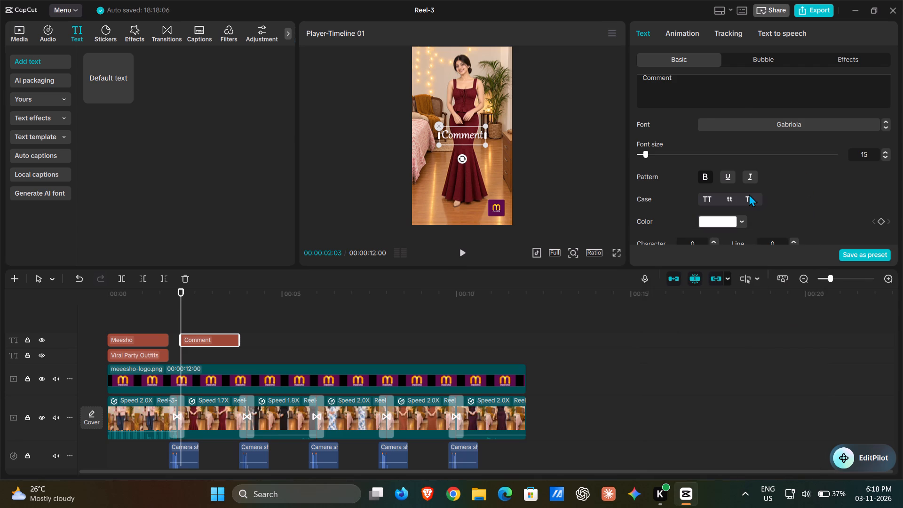
scroll(749, 194, "down", 2)
left_click(683, 221)
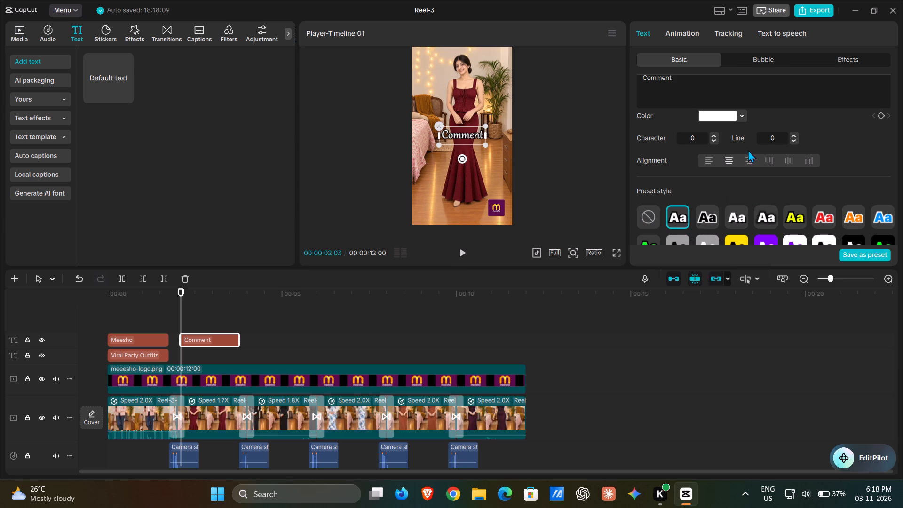
scroll(748, 150, "up", 6)
double_click(703, 197)
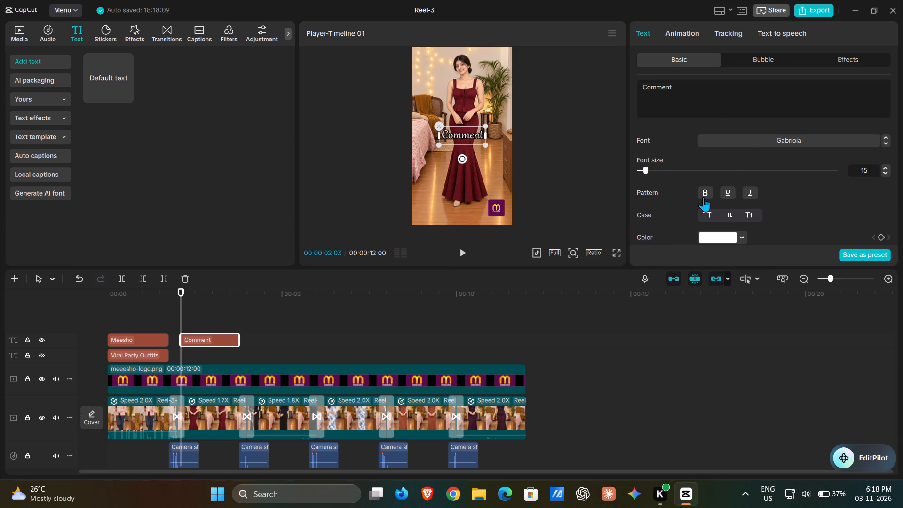
scroll(758, 187, "down", 2)
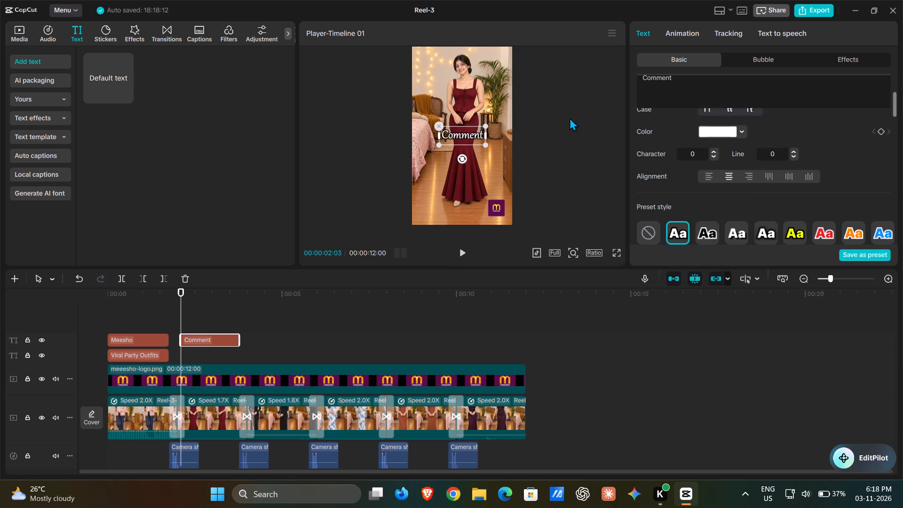
left_click(554, 127)
left_click(467, 128)
left_click(481, 133)
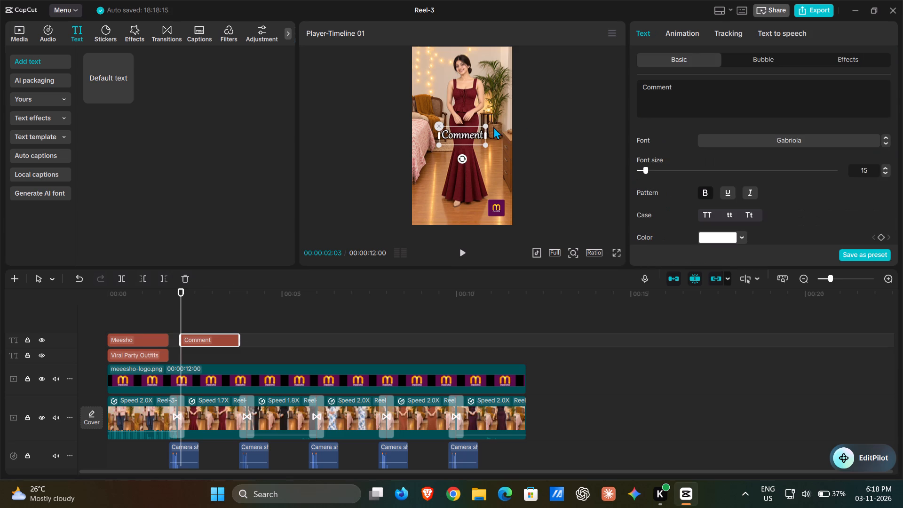
Add a default text at 00:00:02:03 on the track below the Comment clip and trim it to end with that clip.
left_click(128, 93)
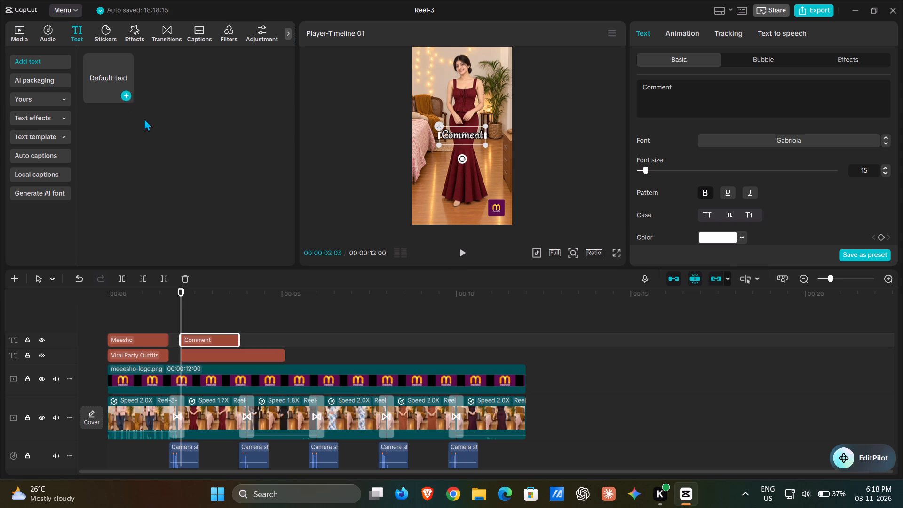
left_click_drag(284, 354, 237, 353)
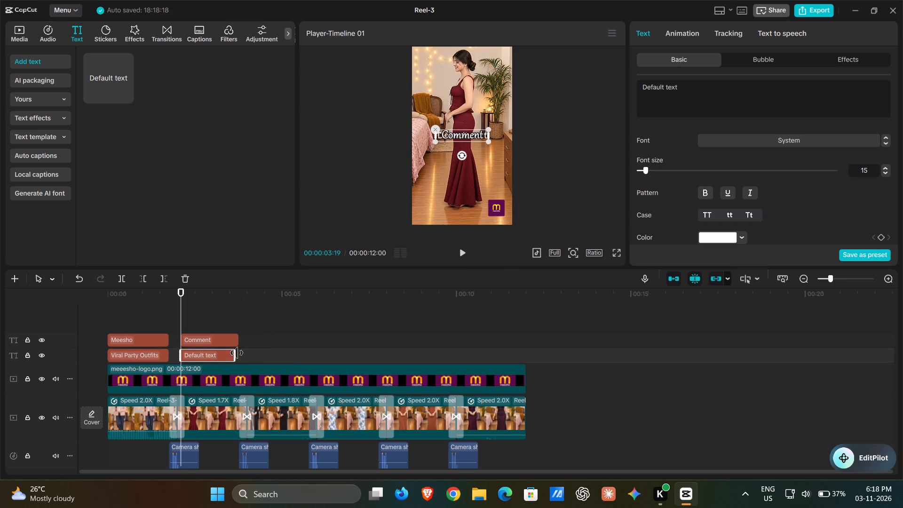
left_click_drag(237, 353, 239, 354)
Replace the new text's content with "Link", including the quotation marks.
left_click_drag(788, 108, 464, 40)
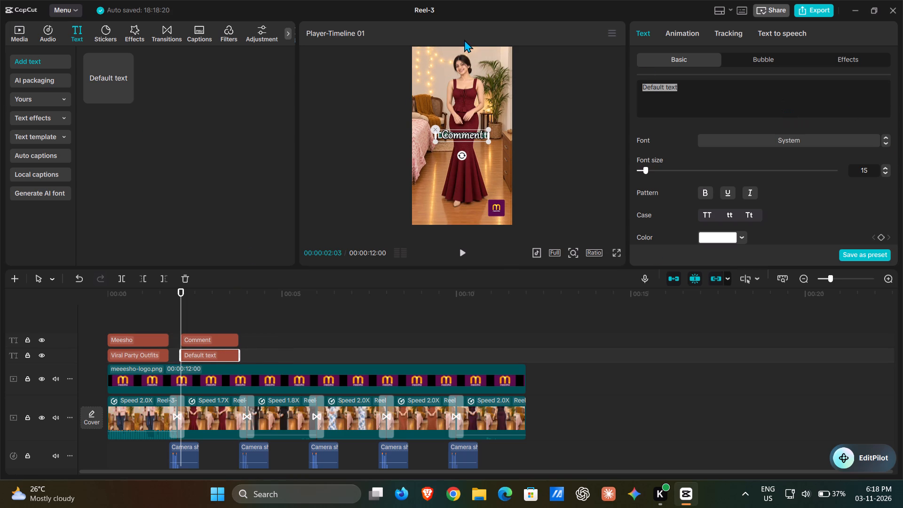
left_click_drag(464, 40, 466, 40)
key("BackSpace")
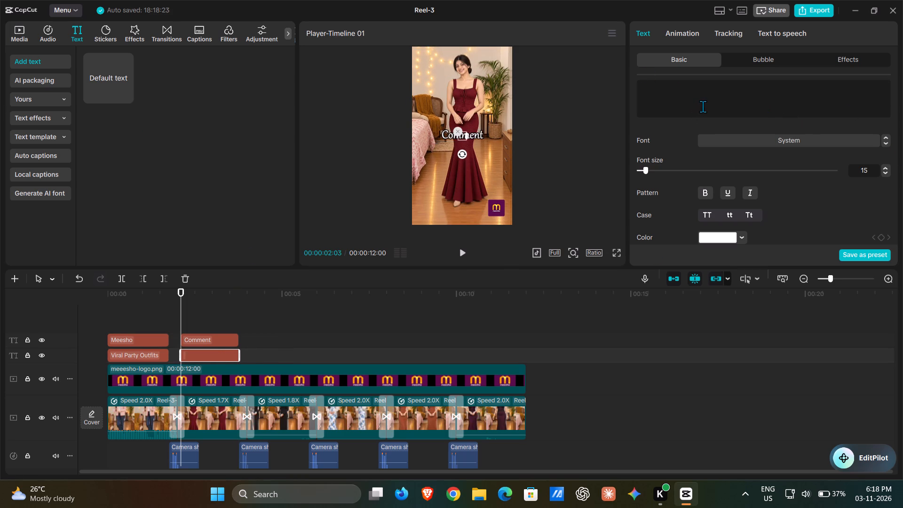
key("shift+quotedbl")
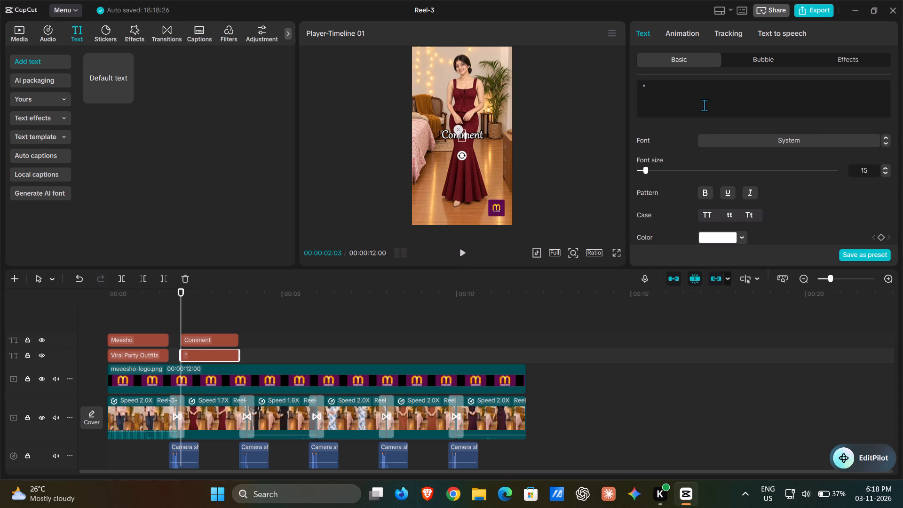
type("Link")
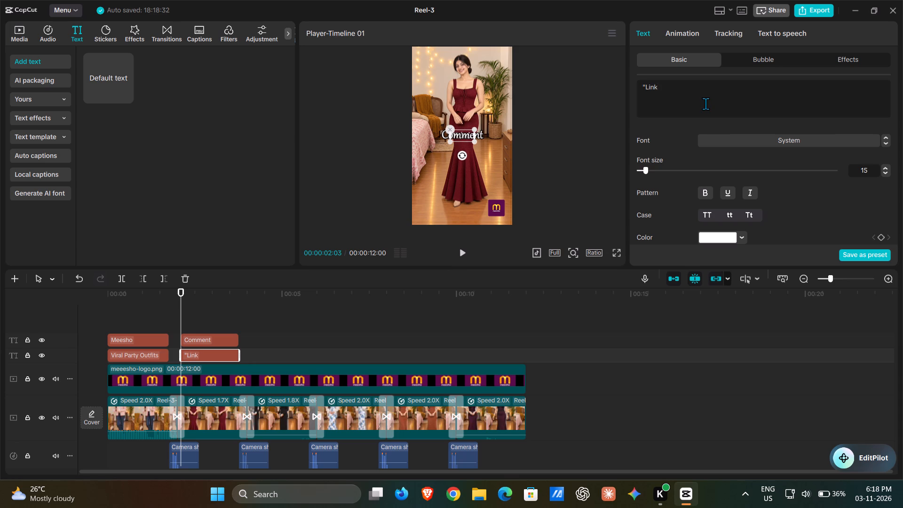
key("shift+quotedbl")
Move the "Link" text below Comment, apply the yellow-orange preset style, enlarge it and make it bold.
left_click_drag(457, 137, 470, 161)
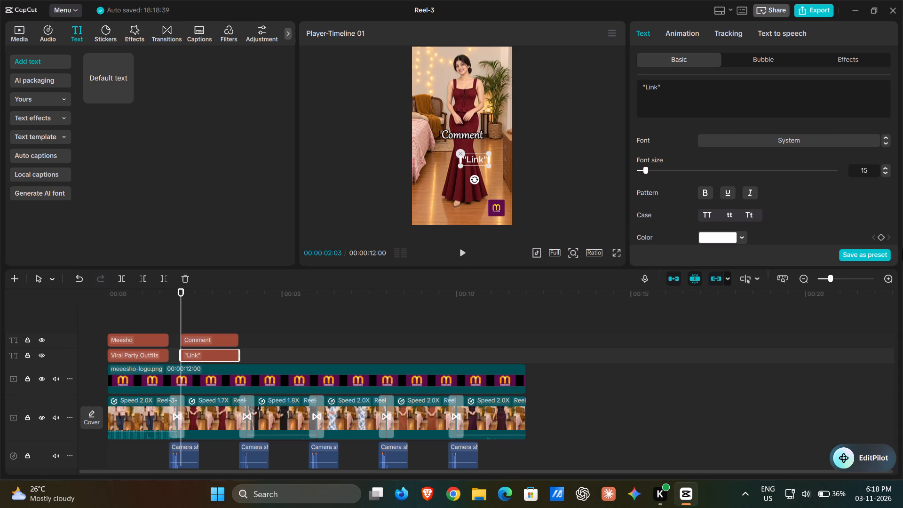
scroll(891, 238, "down", 5)
left_click(680, 138)
left_click_drag(490, 156, 499, 150)
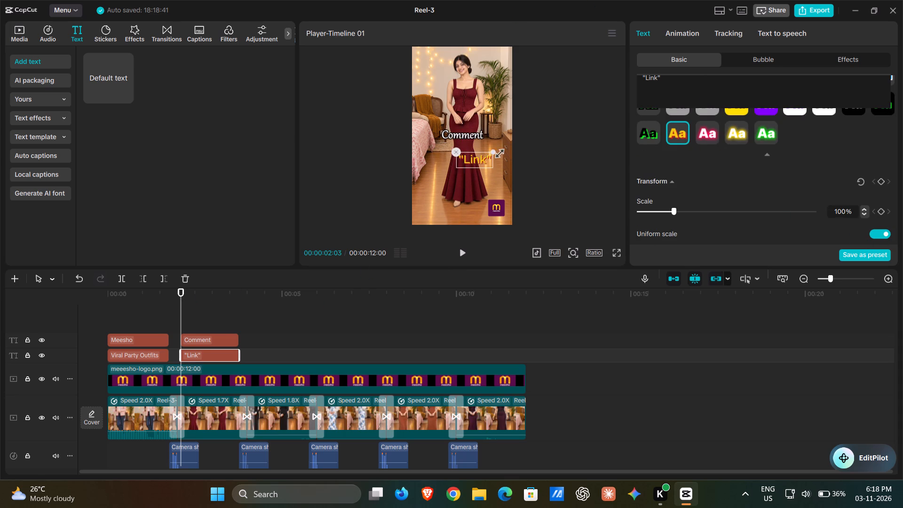
left_click_drag(499, 150, 515, 142)
scroll(772, 150, "up", 5)
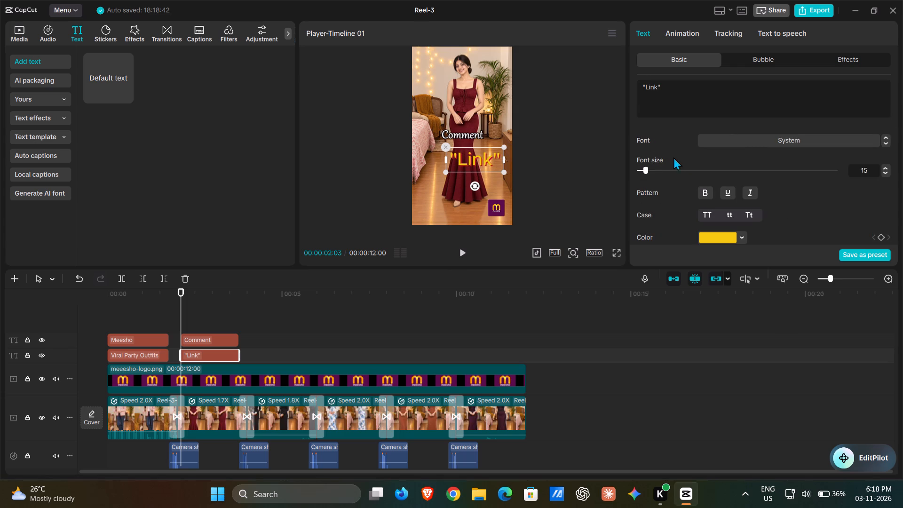
left_click(705, 193)
Centre the "Link" text horizontally in the frame, close beneath the Comment text.
left_click_drag(482, 167, 470, 160)
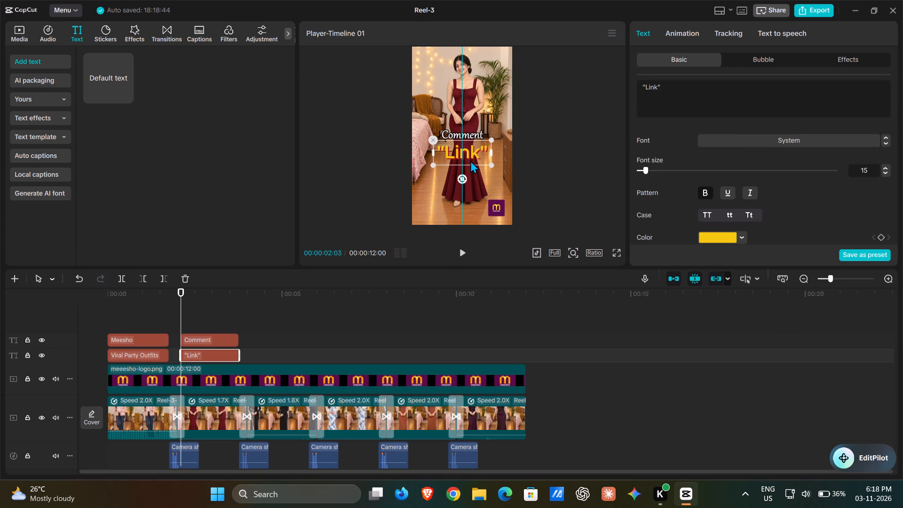
left_click_drag(470, 160, 470, 158)
left_click(550, 152)
left_click(461, 152)
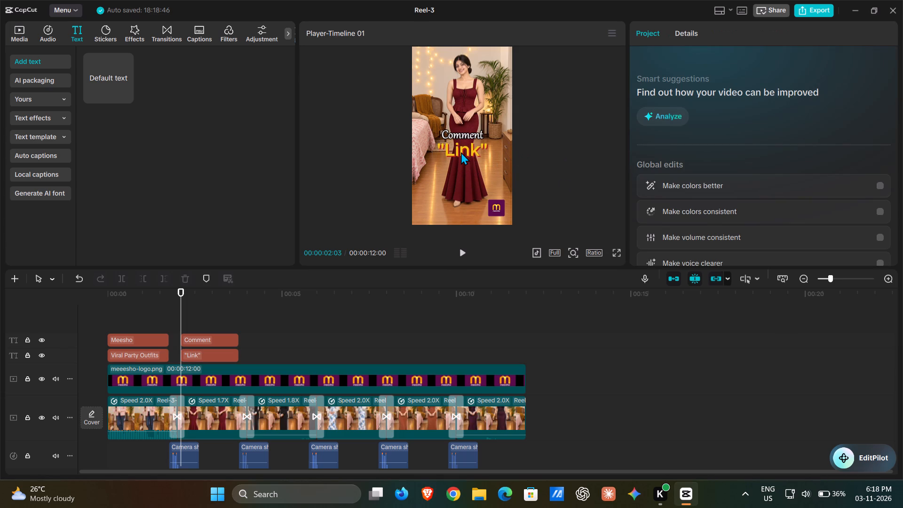
double_click(462, 152)
left_click(541, 156)
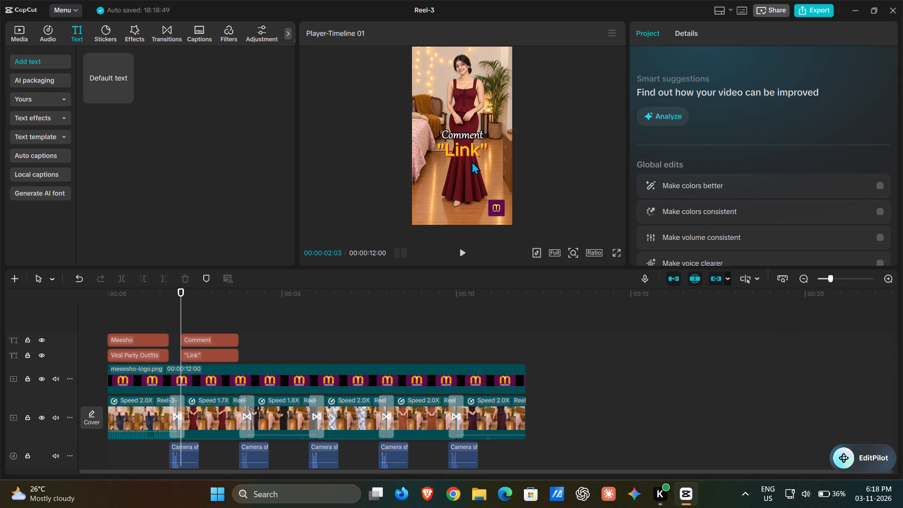
left_click(468, 155)
left_click(547, 153)
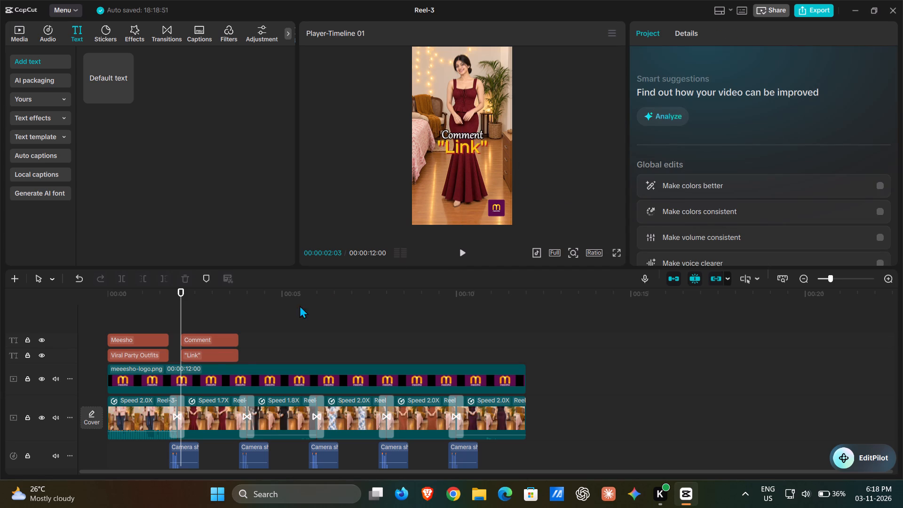
Copy the Comment and "Link" text pair and paste it over the third clip and over the fourth clip at 00:00:06:04.
left_click_drag(250, 325, 199, 357)
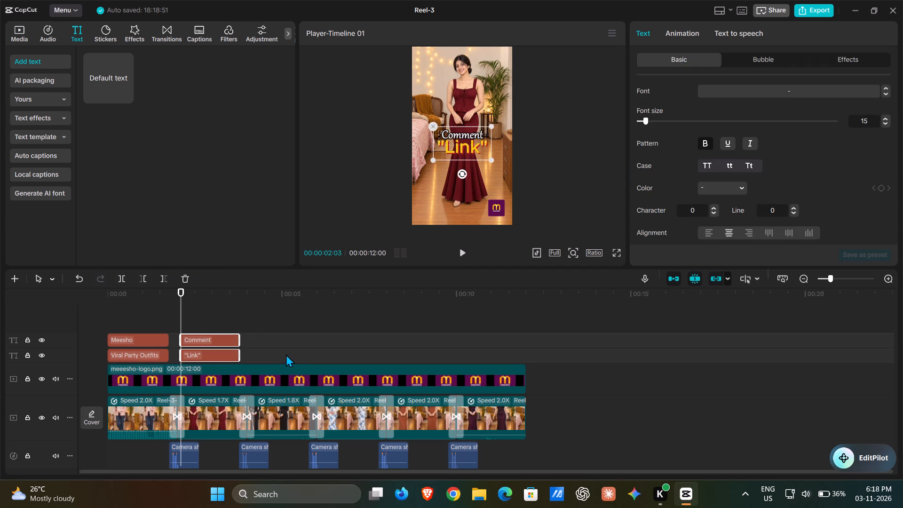
key("ctrl+c")
left_click_drag(183, 298, 248, 314)
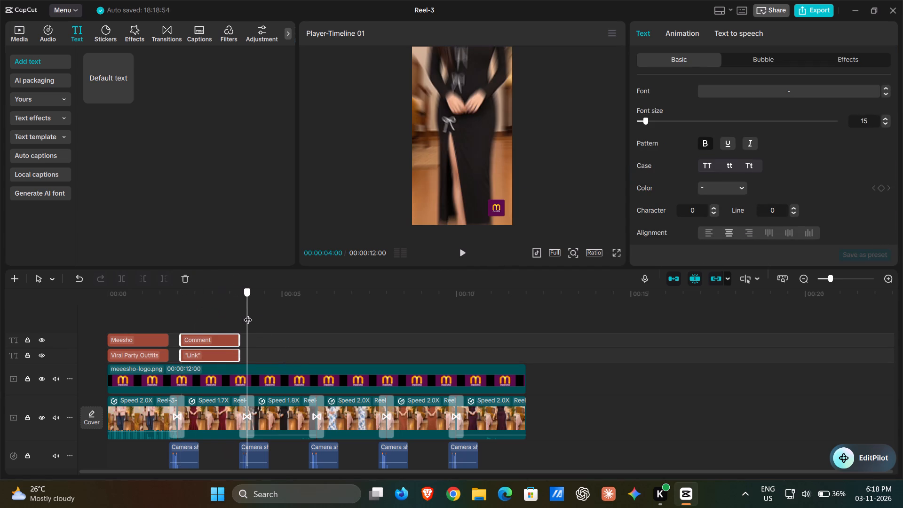
left_click_drag(248, 314, 251, 315)
key("ctrl+v")
left_click_drag(252, 315, 325, 314)
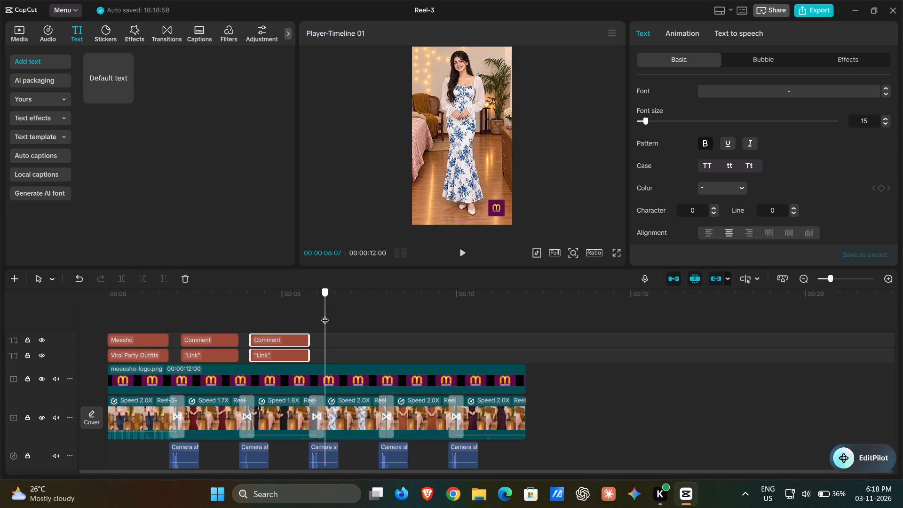
left_click_drag(325, 314, 320, 314)
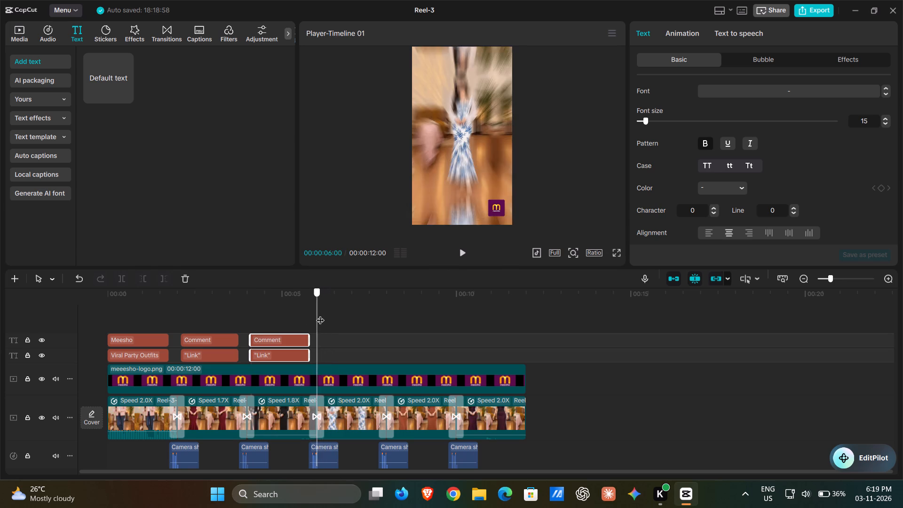
left_click_drag(320, 314, 321, 314)
key("ctrl+v")
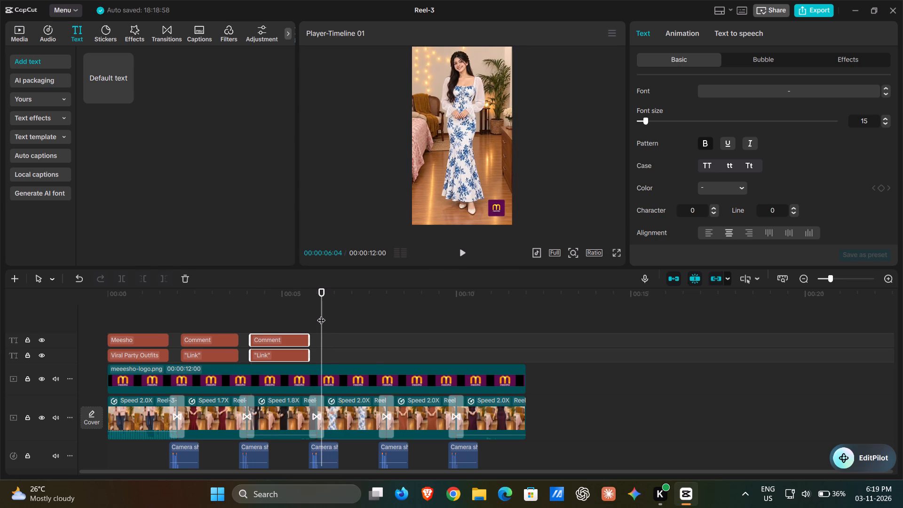
Paste the Comment and "Link" pair over the fifth clip and over the sixth clip at 00:00:10:04.
left_click_drag(322, 313, 389, 317)
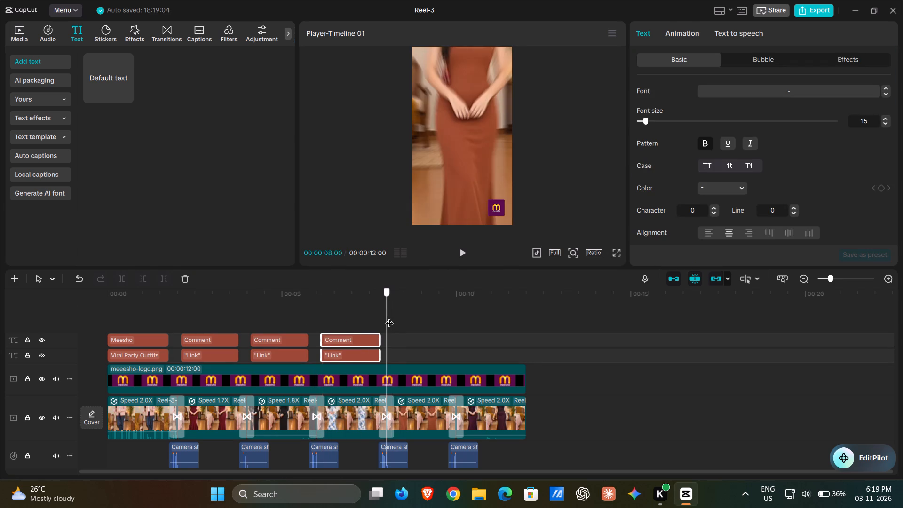
left_click_drag(389, 317, 402, 316)
key("ctrl+v")
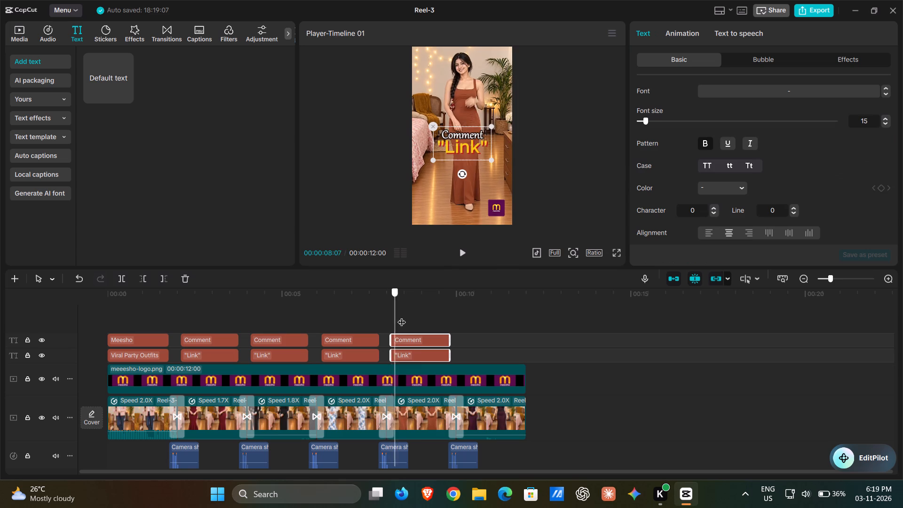
left_click_drag(402, 316, 459, 319)
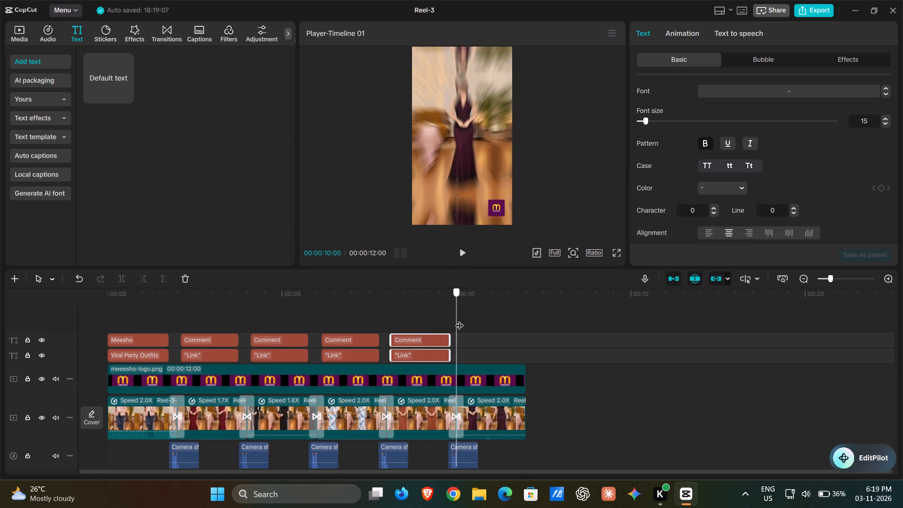
left_click_drag(459, 319, 461, 319)
key("ctrl+v")
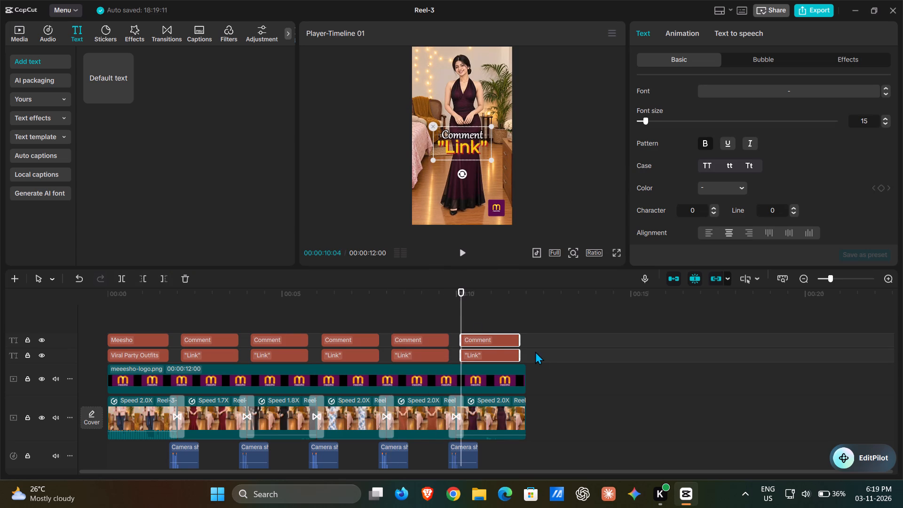
Extend the last Comment and "Link" pair to the end of the video at about 00:00:12:00.
left_click_drag(519, 340, 528, 339)
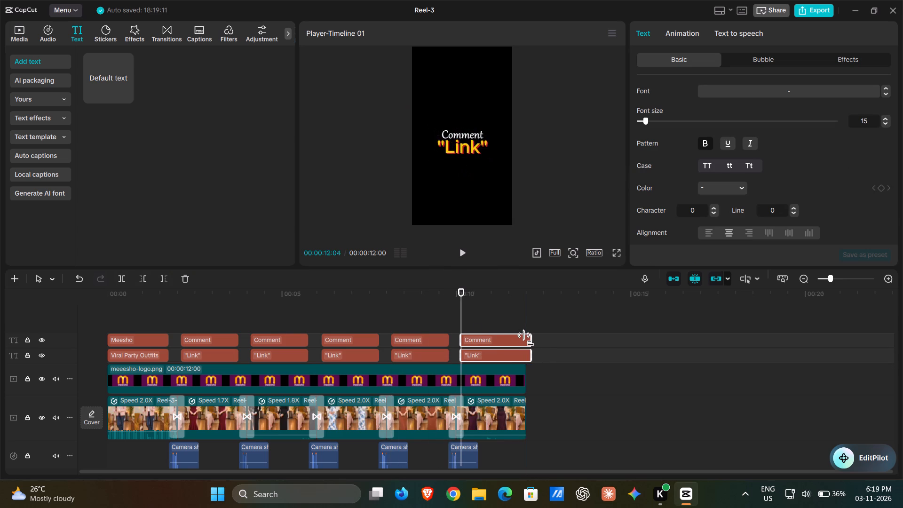
left_click_drag(528, 339, 526, 339)
Play the finished reel in full-screen preview to check the clips, transitions and texts.
key("space")
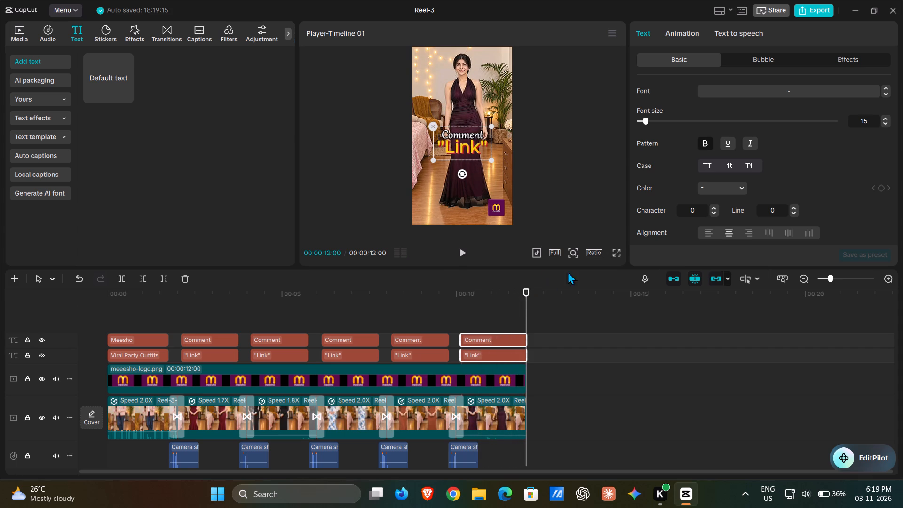
left_click(617, 258)
left_click(611, 256)
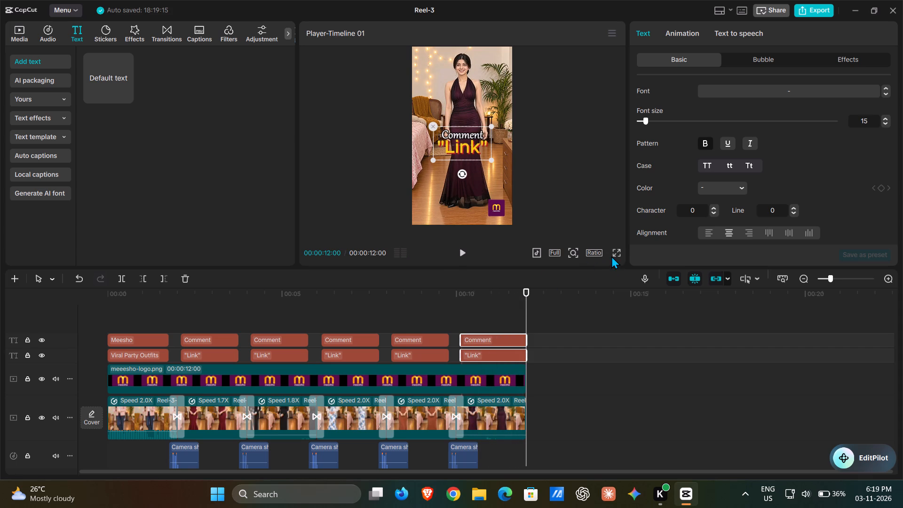
left_click(616, 253)
key("space")
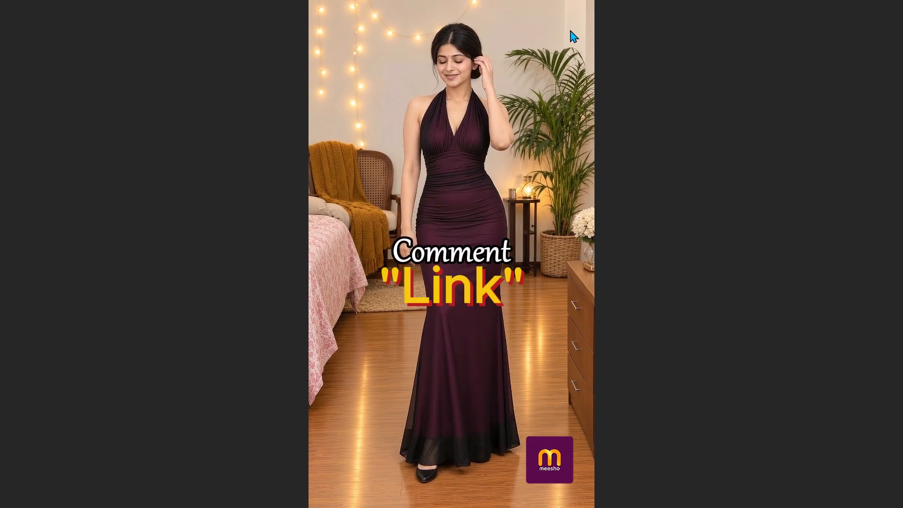
key("Escape")
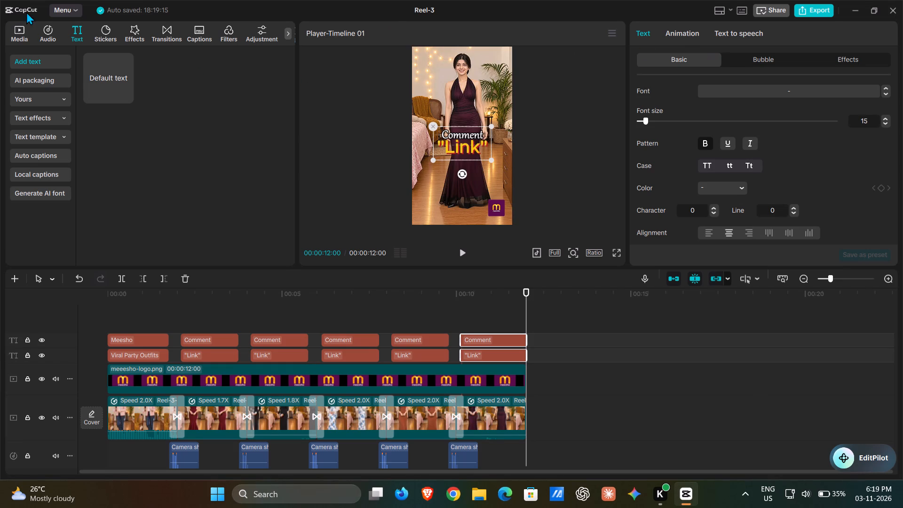
scroll(261, 298, "down", 1)
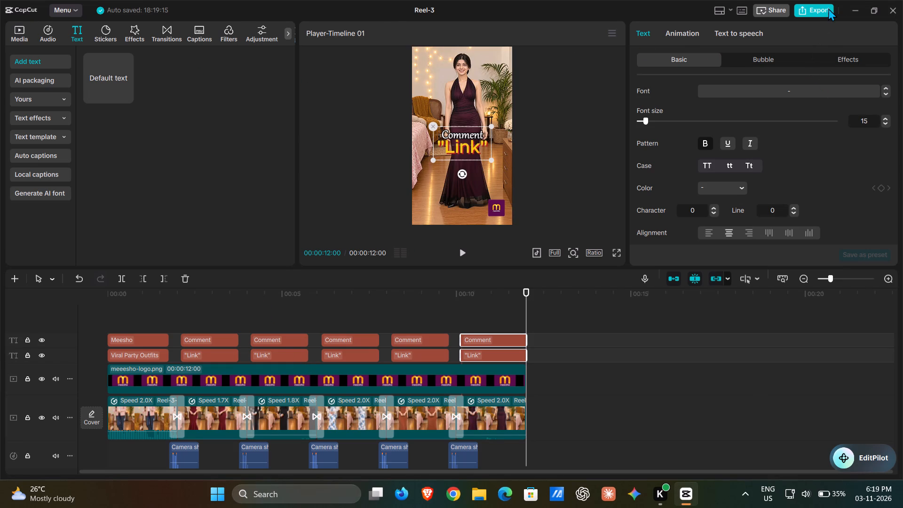
Export the video to the Reel-3 folder inside Exp-Reels, keeping the existing export settings, and dismiss the sharing options.
left_click(821, 10)
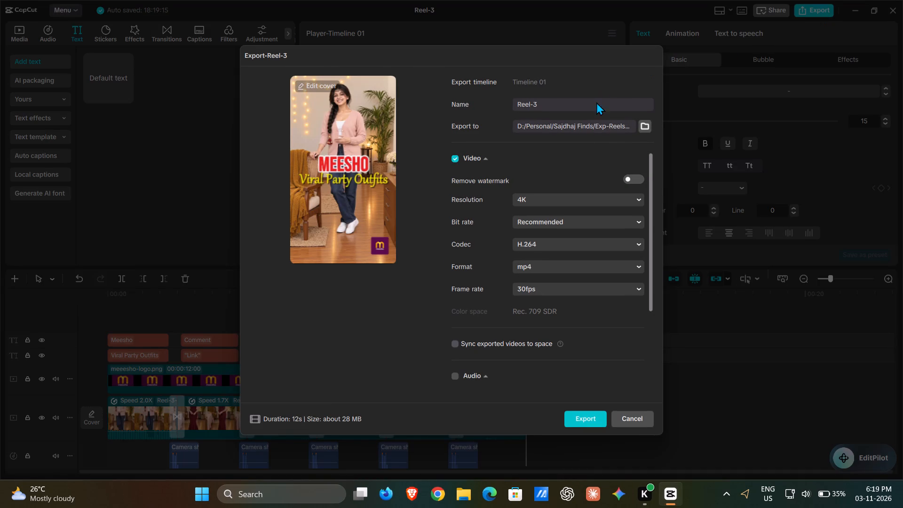
left_click(641, 125)
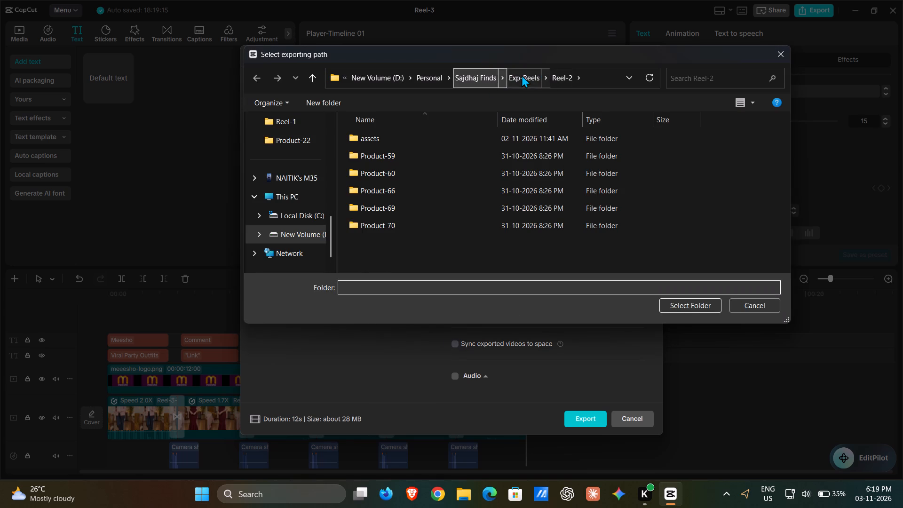
left_click(531, 72)
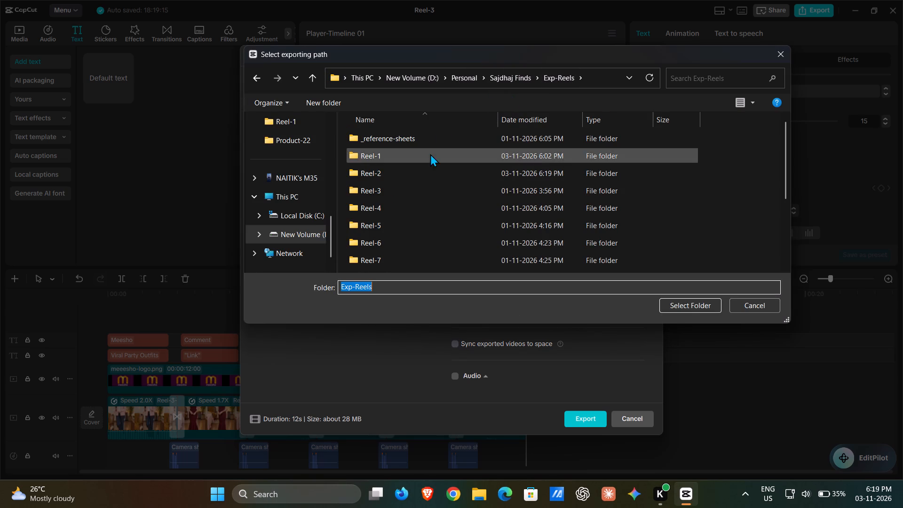
double_click(406, 194)
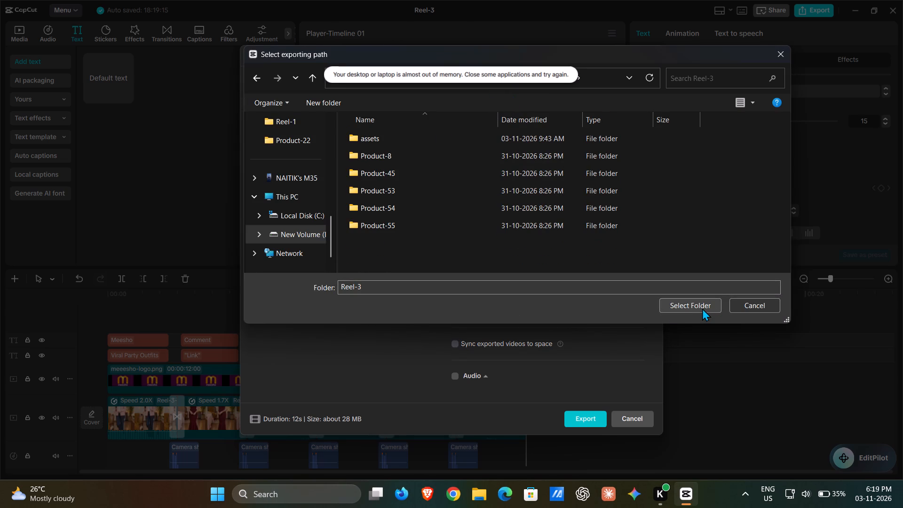
left_click(702, 308)
left_click(572, 413)
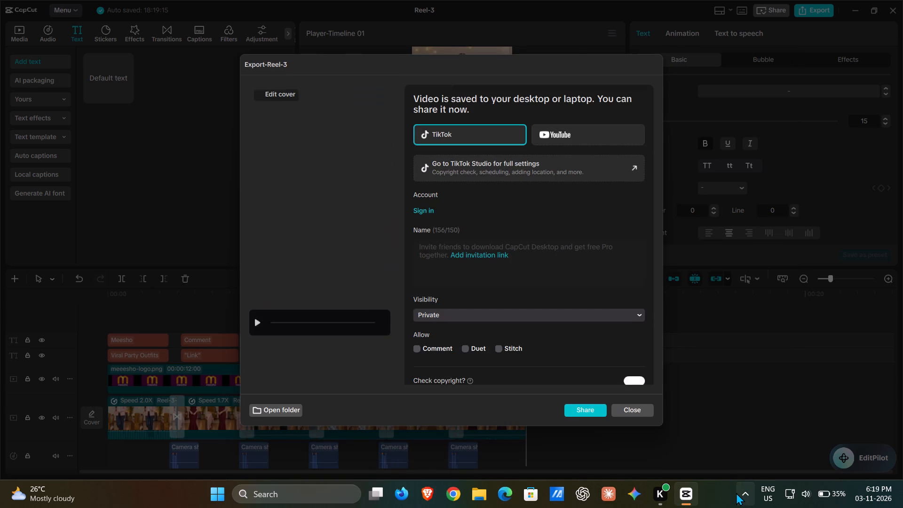
left_click(637, 413)
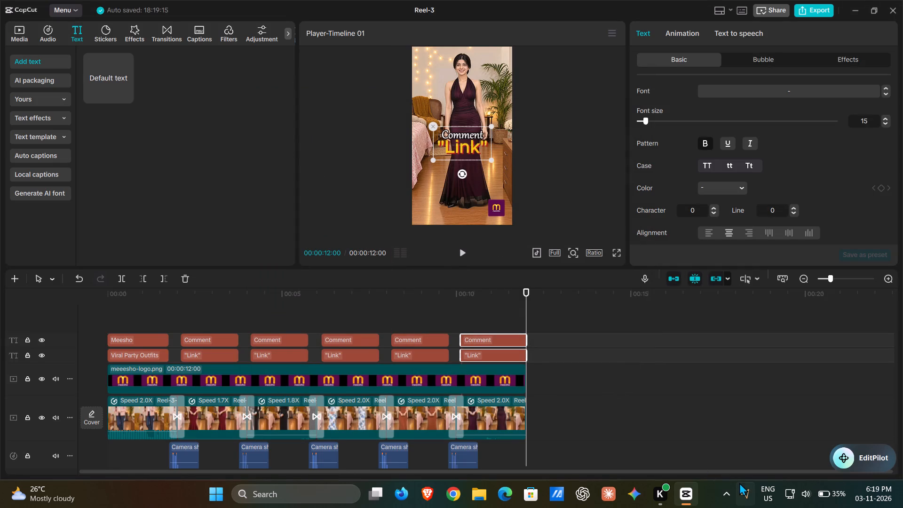
Quit the UrbanVPN application running in the background.
left_click(740, 487)
left_click_drag(902, 0, 901, 10)
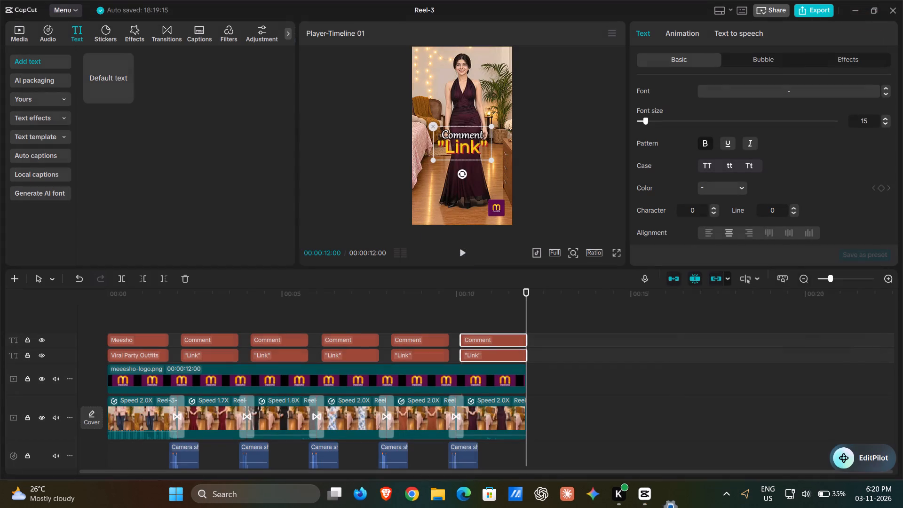
left_click(731, 492)
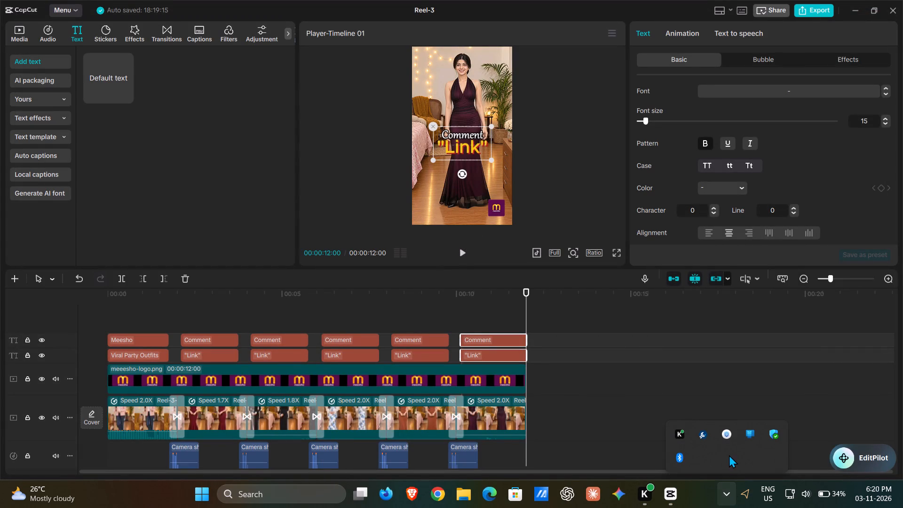
right_click(729, 432)
left_click(752, 415)
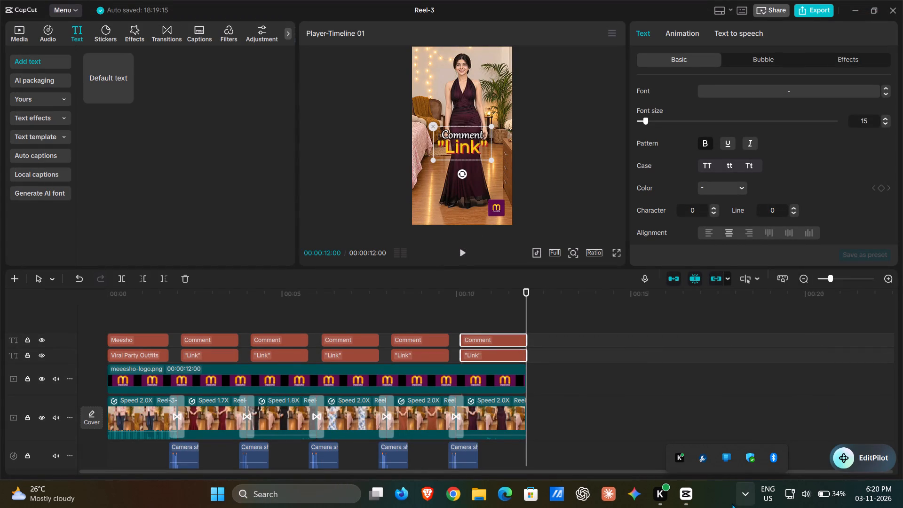
left_click(738, 495)
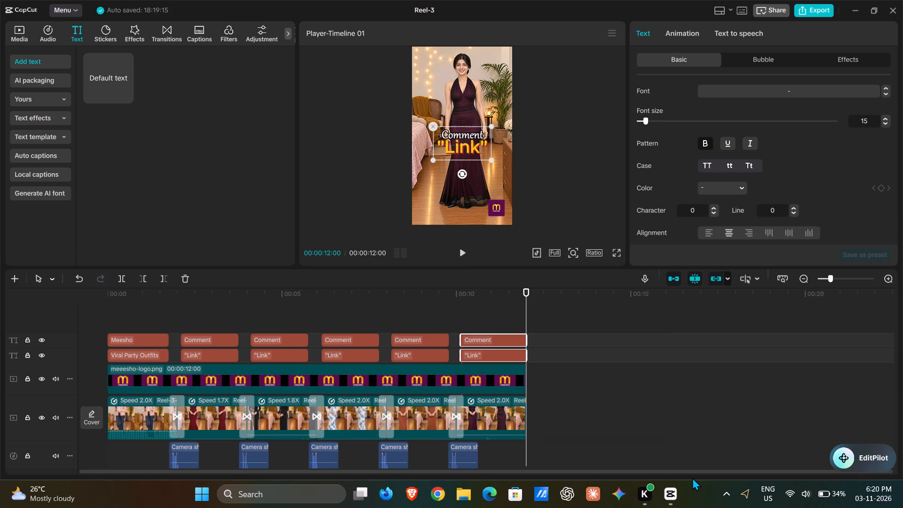
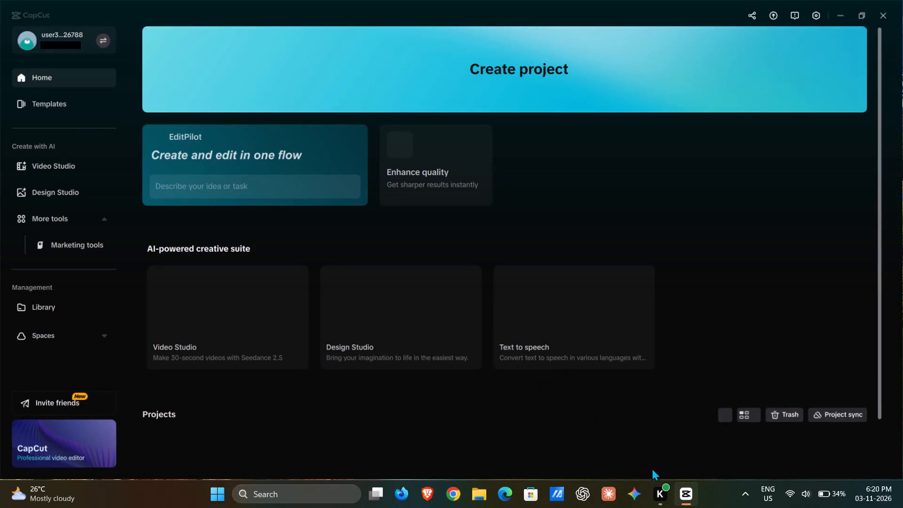
Close the CapCut video editor from its home screen.
left_click(884, 14)
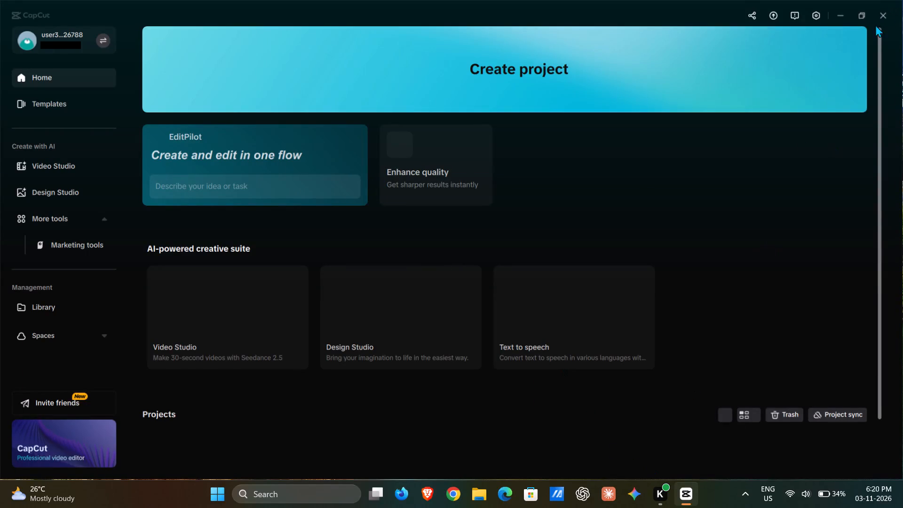
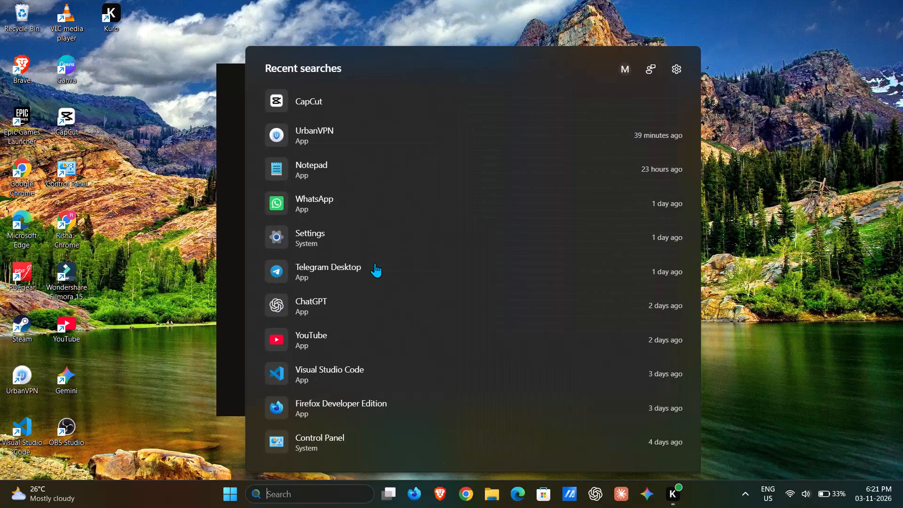
Open UrbanVPN, continue with the free version and connect to the United States location.
type("urb")
key("Return")
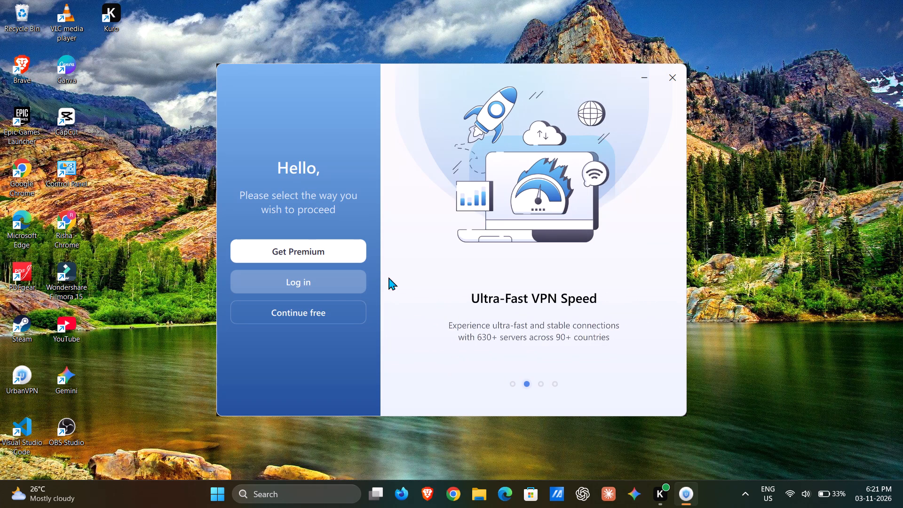
left_click(320, 306)
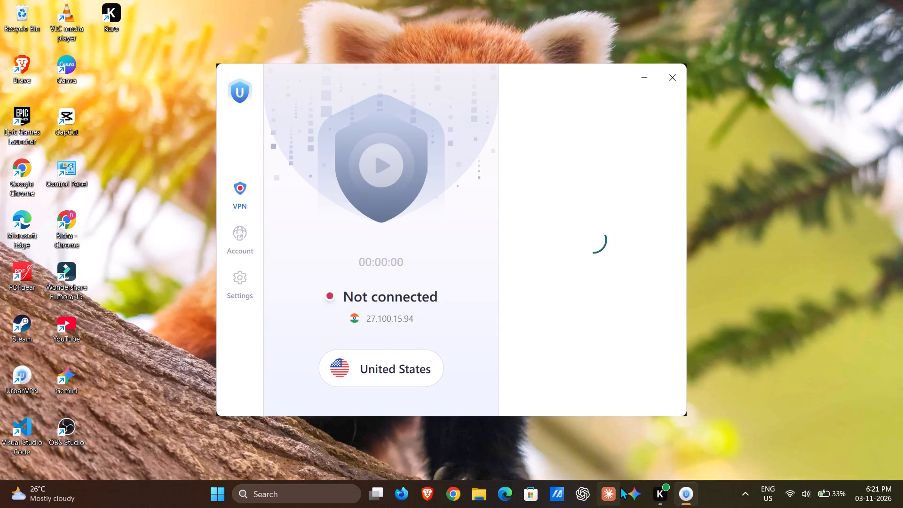
left_click(379, 178)
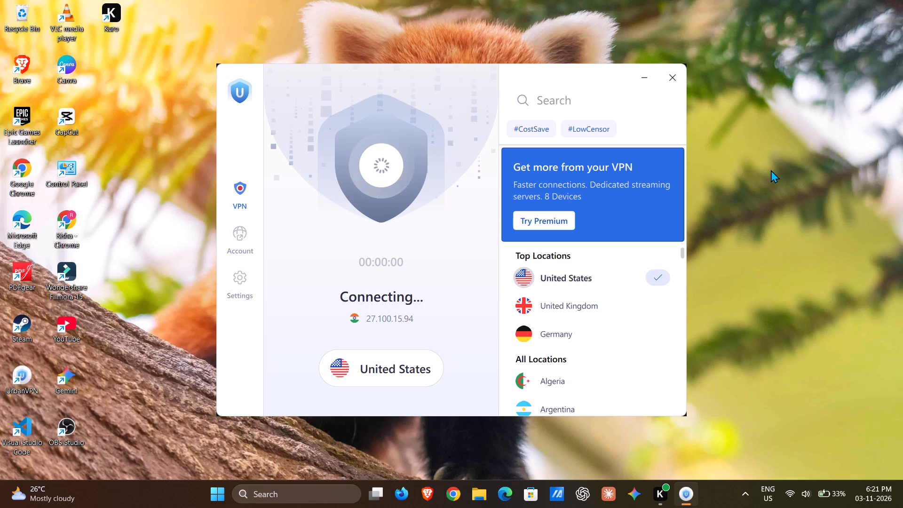
left_click(732, 169)
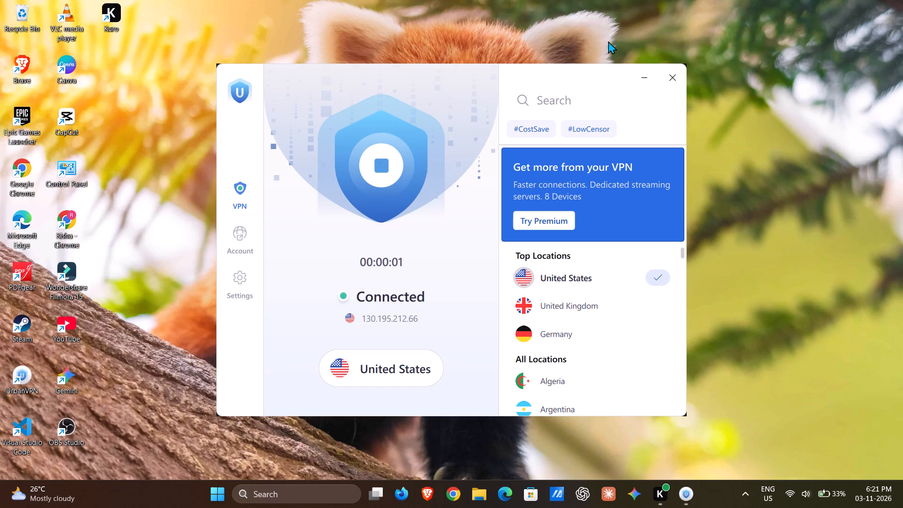